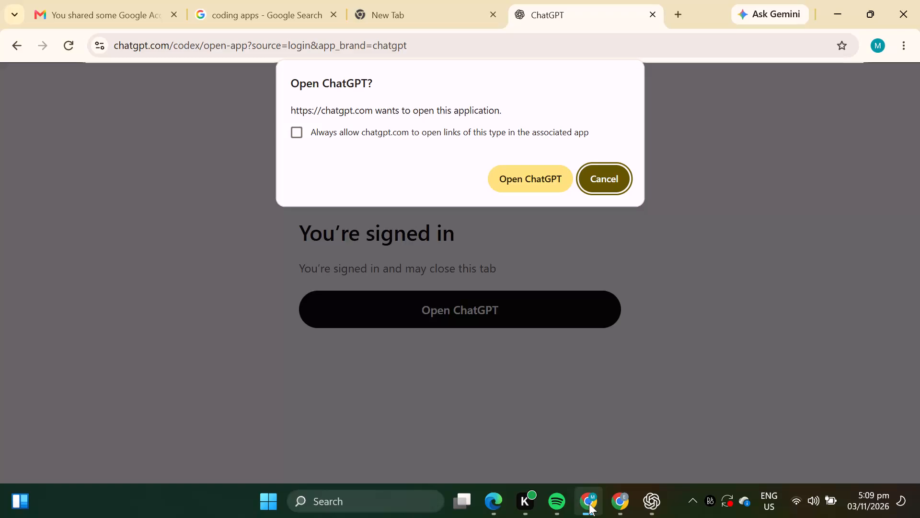
left_click(620, 499)
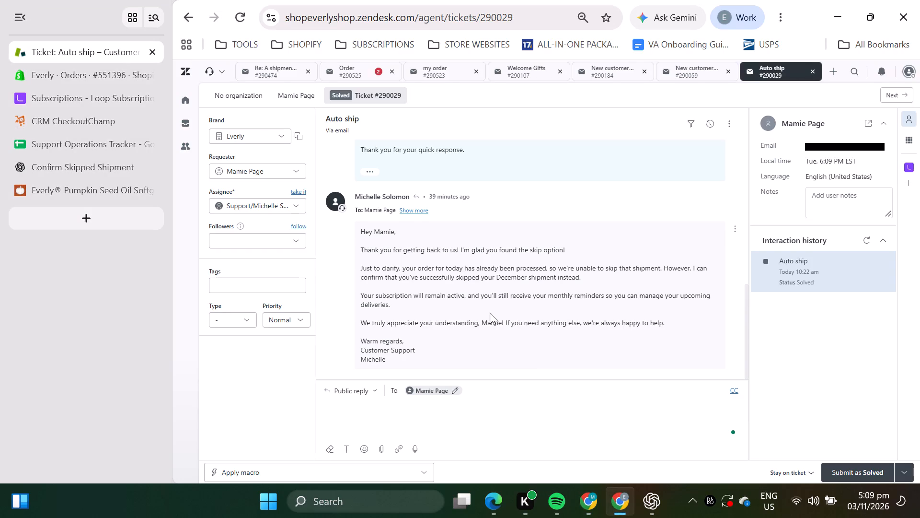
left_click(189, 124)
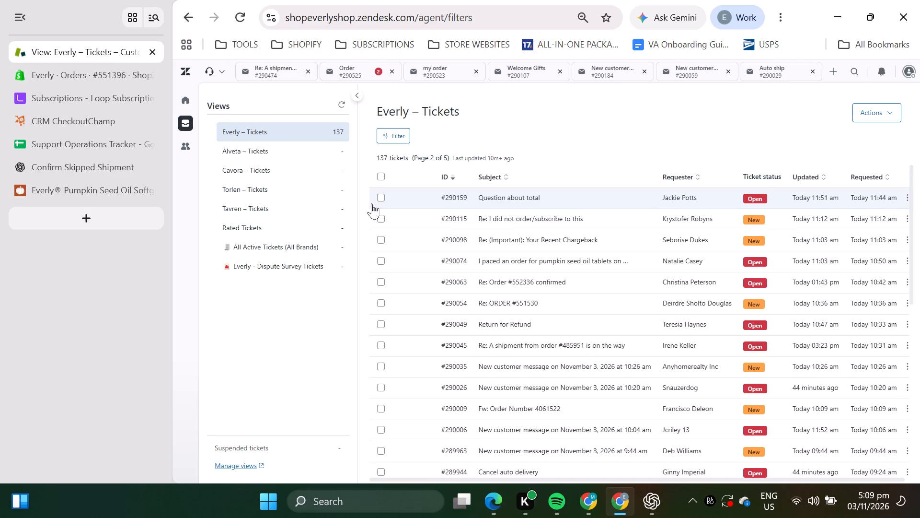
scroll(522, 342, "up", 2)
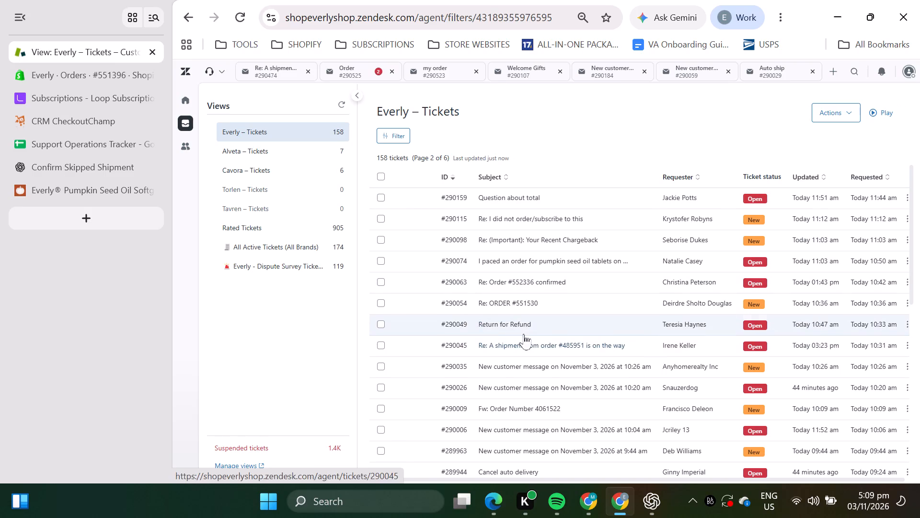
left_click(531, 369)
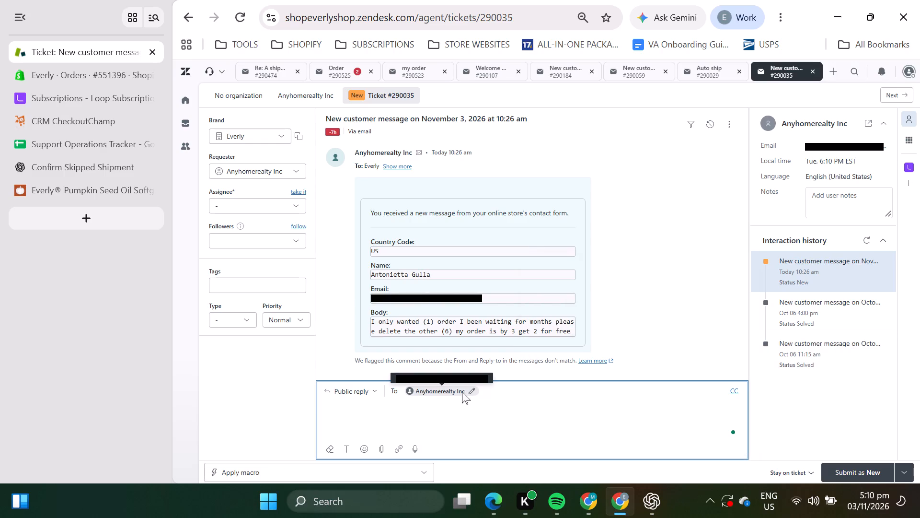
left_click(182, 125)
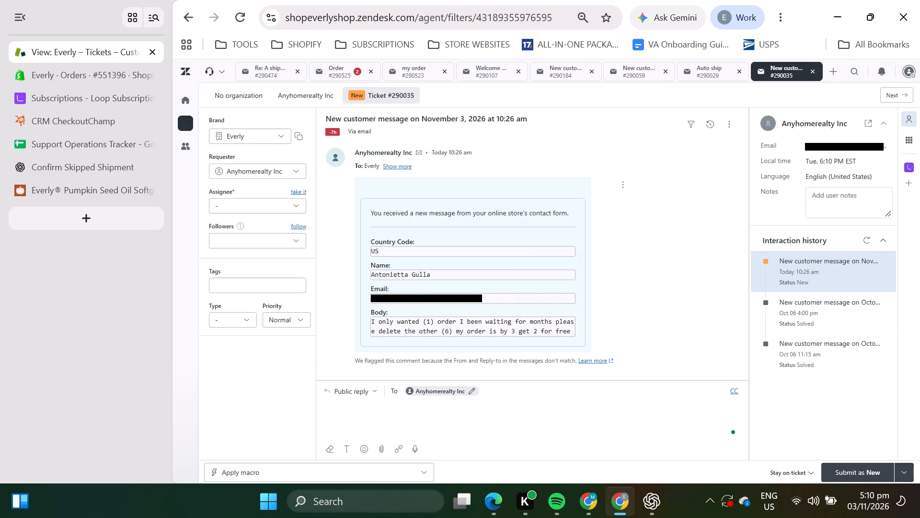
scroll(440, 310, "down", 3)
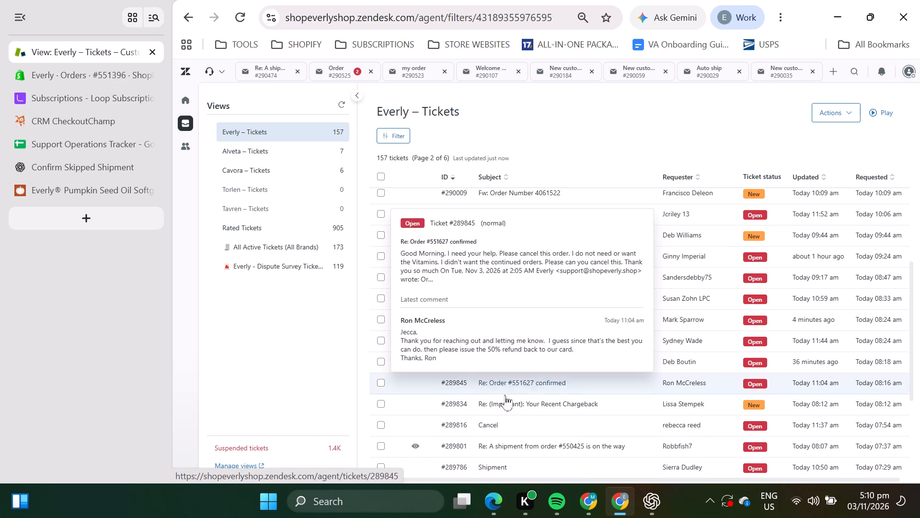
left_click(515, 423)
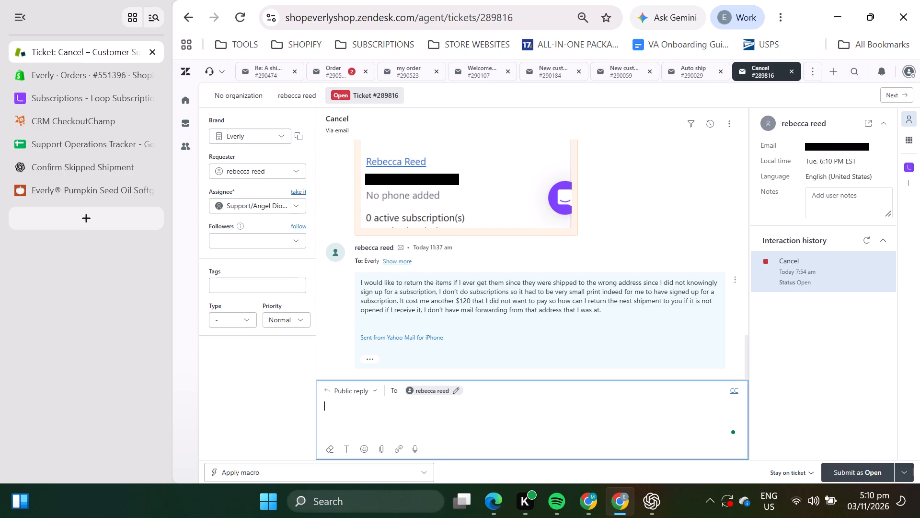
scroll(474, 310, "up", 2)
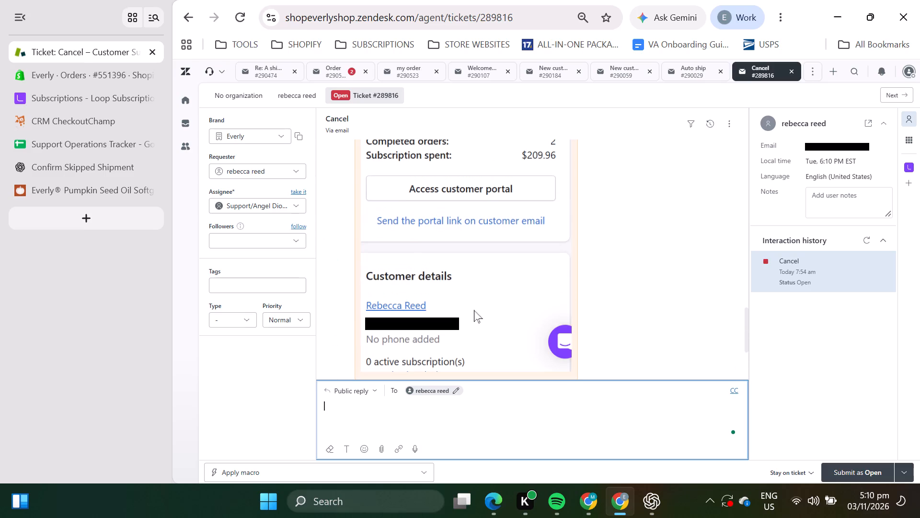
scroll(474, 310, "up", 2)
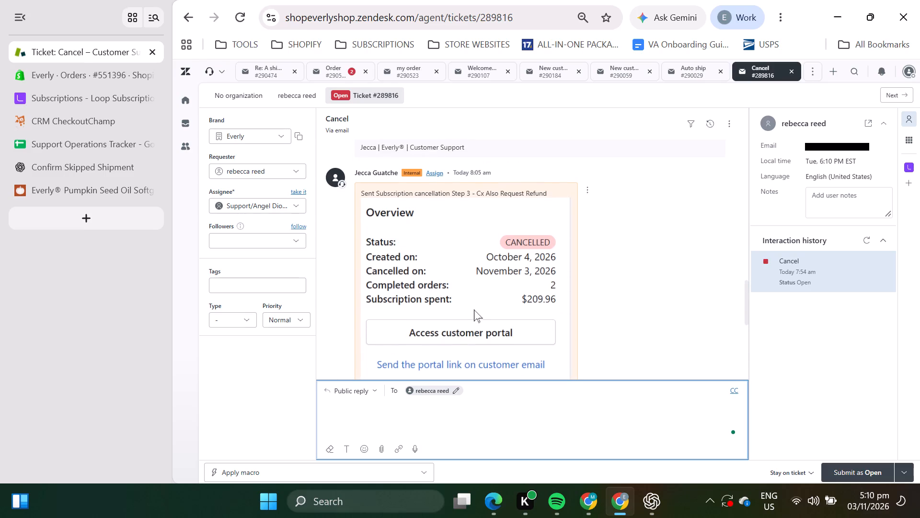
scroll(474, 309, "up", 2)
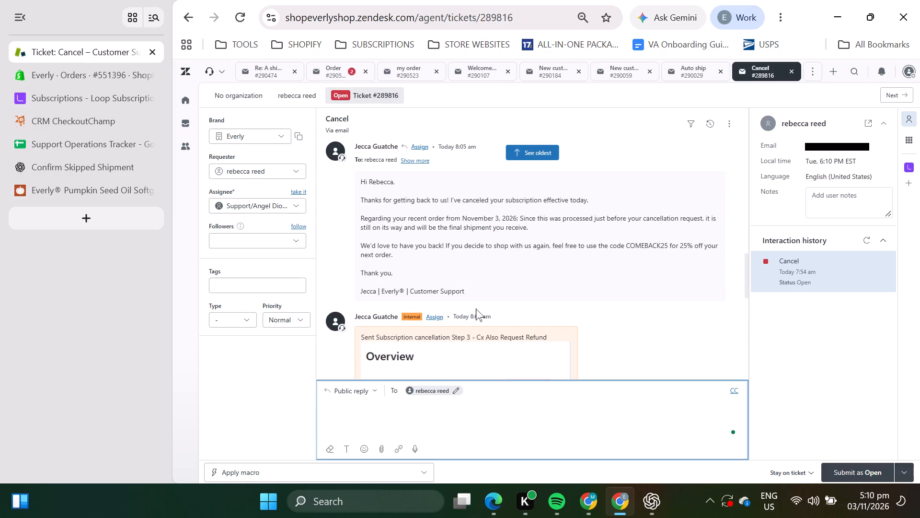
scroll(476, 308, "down", 3)
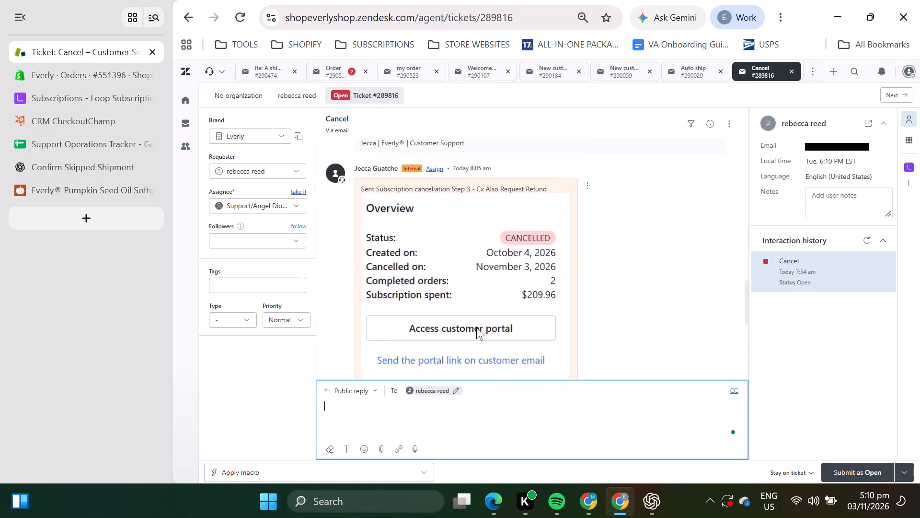
scroll(476, 327, "down", 7)
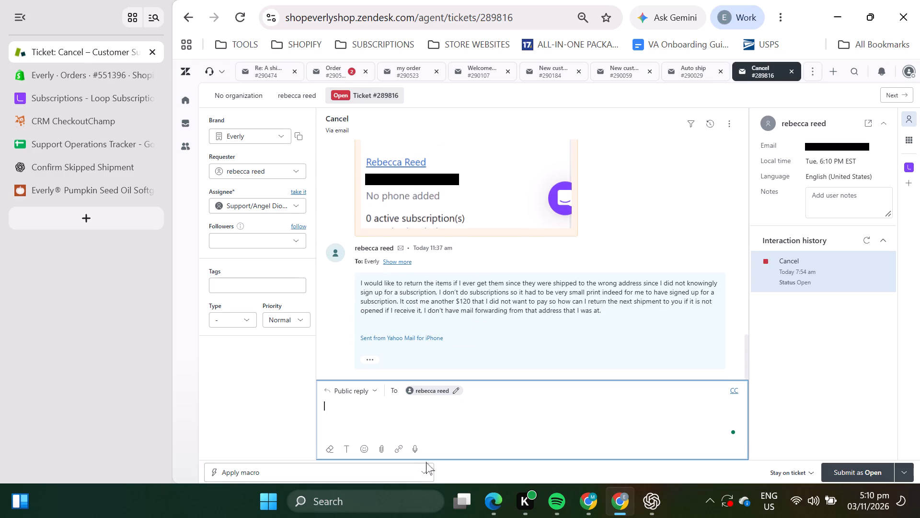
Apply the macro "Refund Request Before Delivered [Step 1] (Doesn't Have Subscription)" to the public reply.
left_click(420, 472)
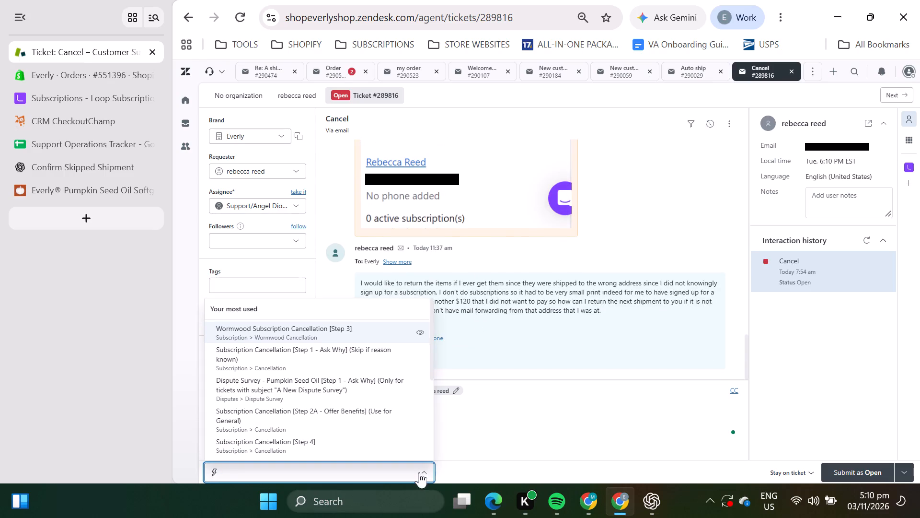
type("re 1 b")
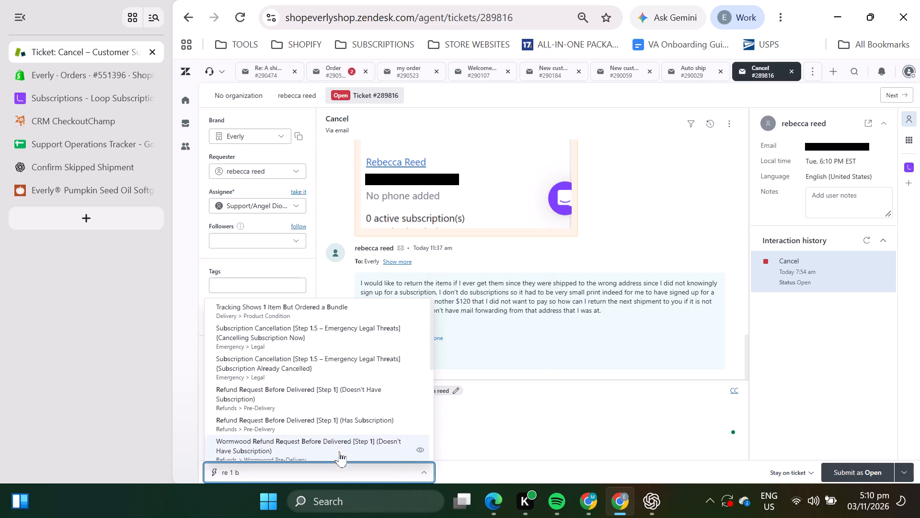
left_click(309, 400)
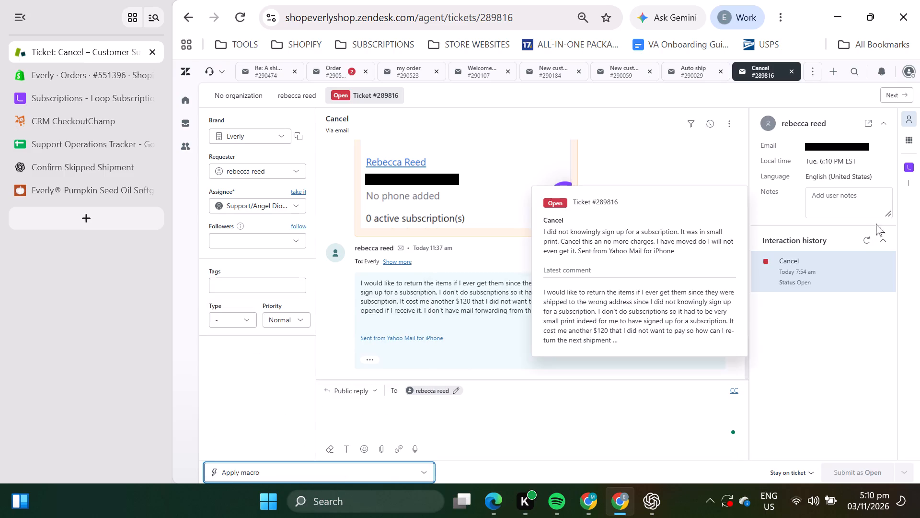
Copy the requester's email address from the ticket and search the Shopify admin for it.
left_click(891, 145)
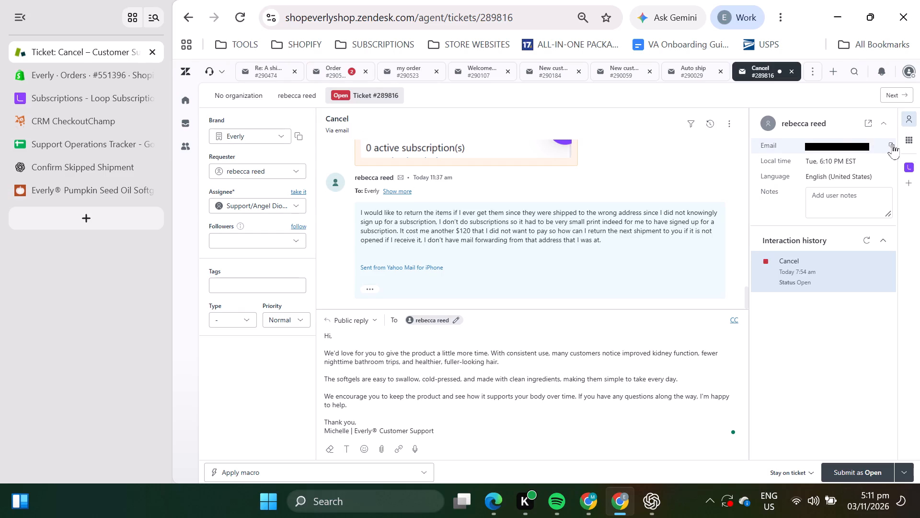
left_click(892, 143)
left_click(57, 82)
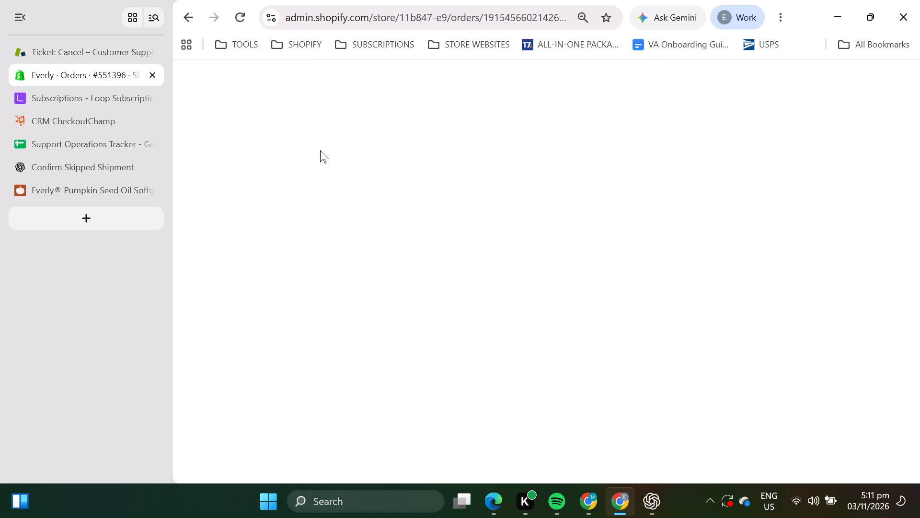
left_click(240, 105)
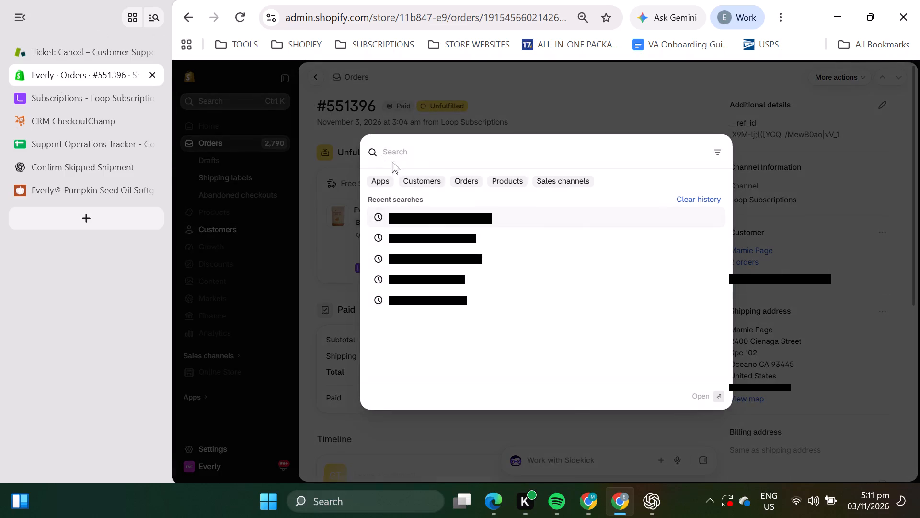
right_click(405, 154)
left_click(461, 333)
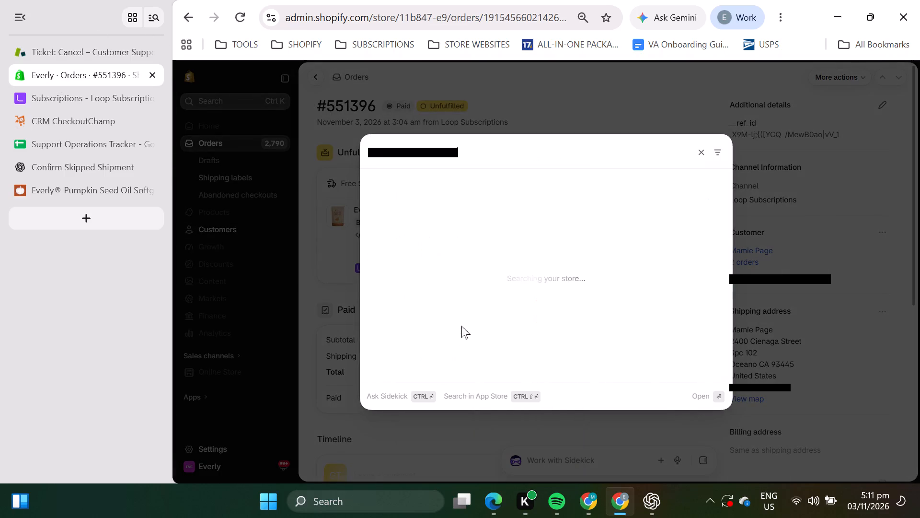
left_click(114, 54)
left_click(367, 336)
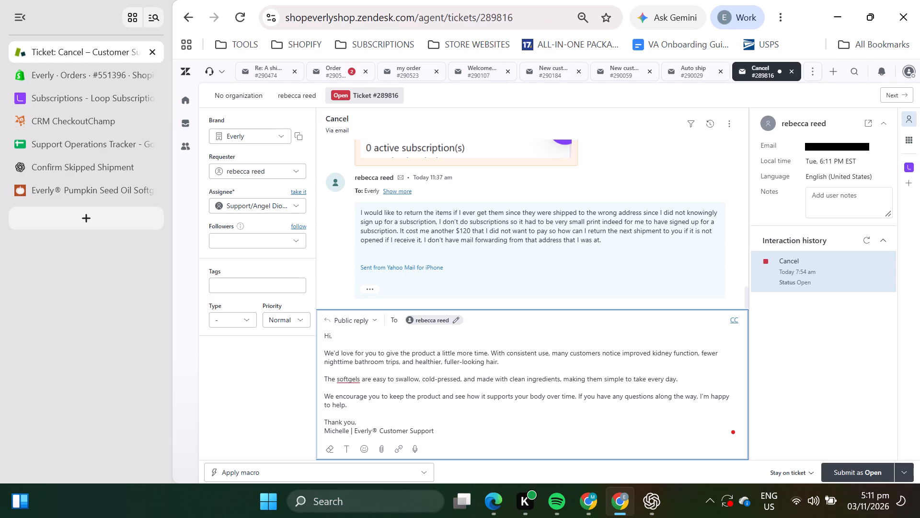
key("Left")
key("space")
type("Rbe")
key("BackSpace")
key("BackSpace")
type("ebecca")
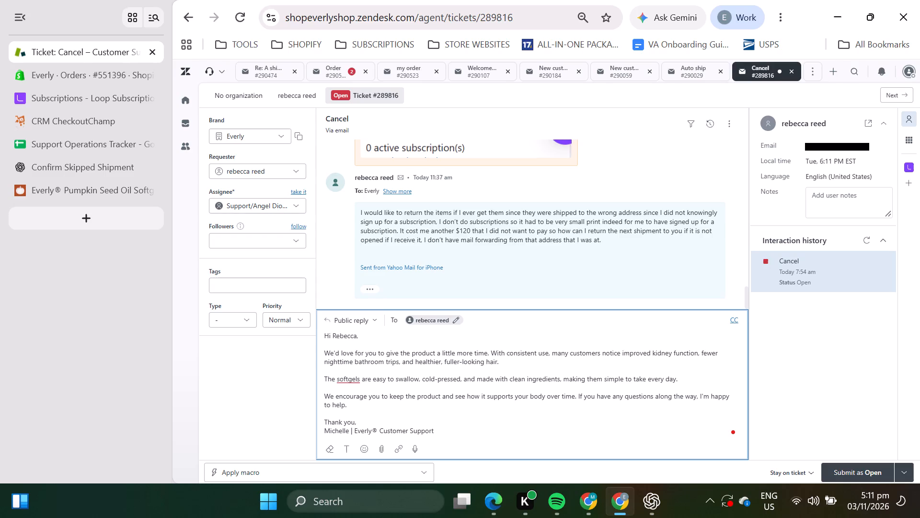
Take over the ticket as its assignee and submit the reply with the status Solved.
double_click(299, 192)
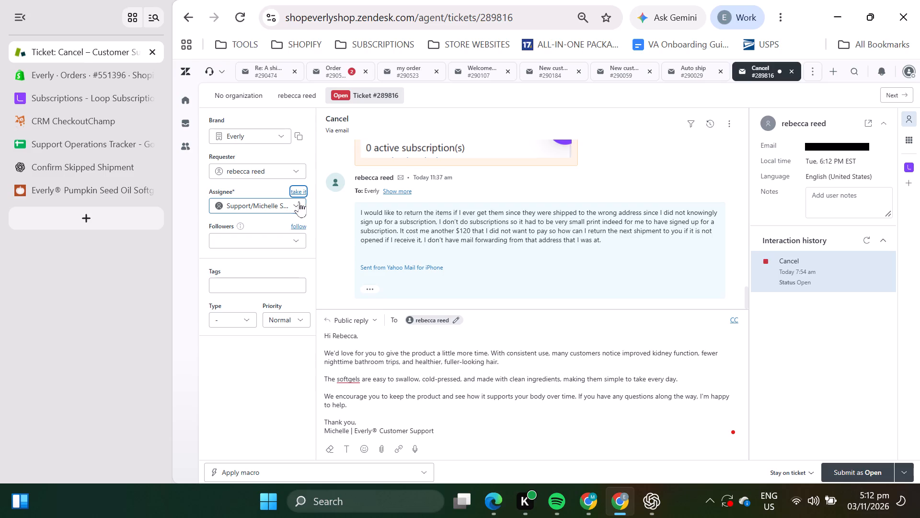
double_click(294, 191)
left_click(304, 193)
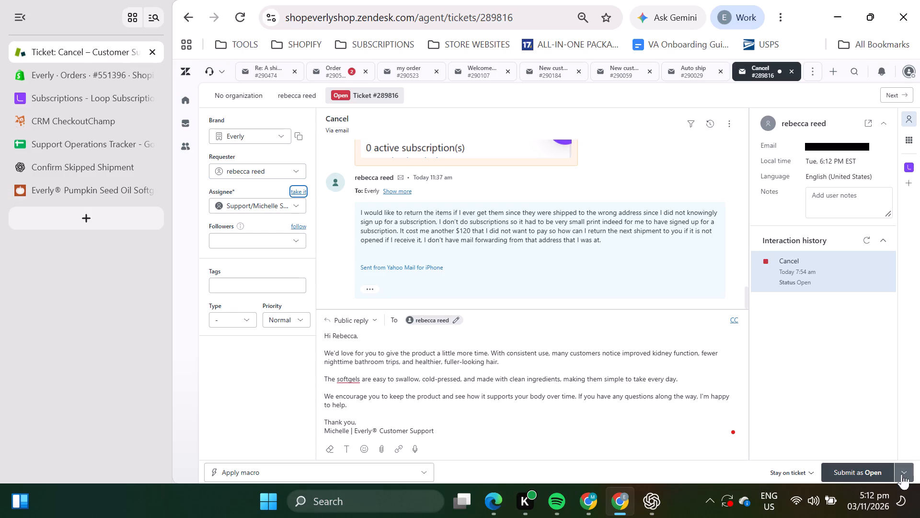
left_click(902, 474)
left_click(885, 454)
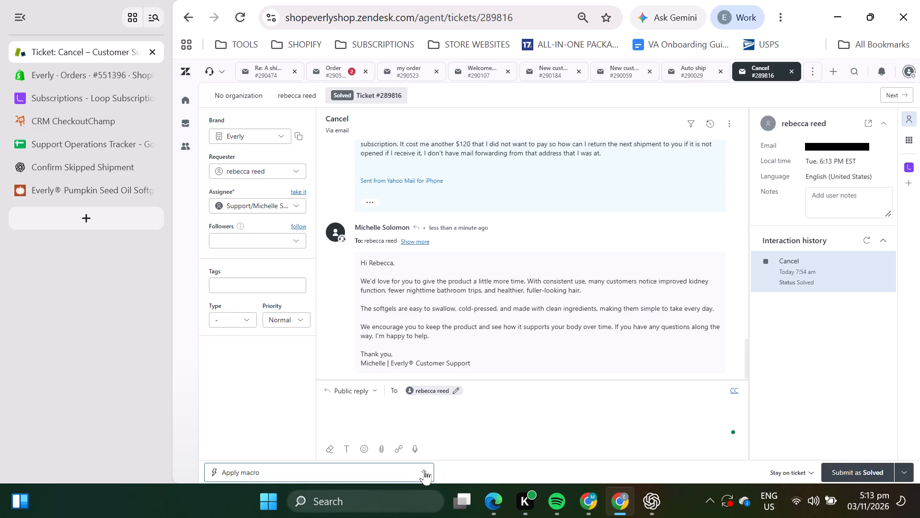
Start an internal note and copy the full title of the "Refund Request Before Delivered [Step 1] (Doesn't Have Subscription)" macro from its preview.
left_click(368, 390)
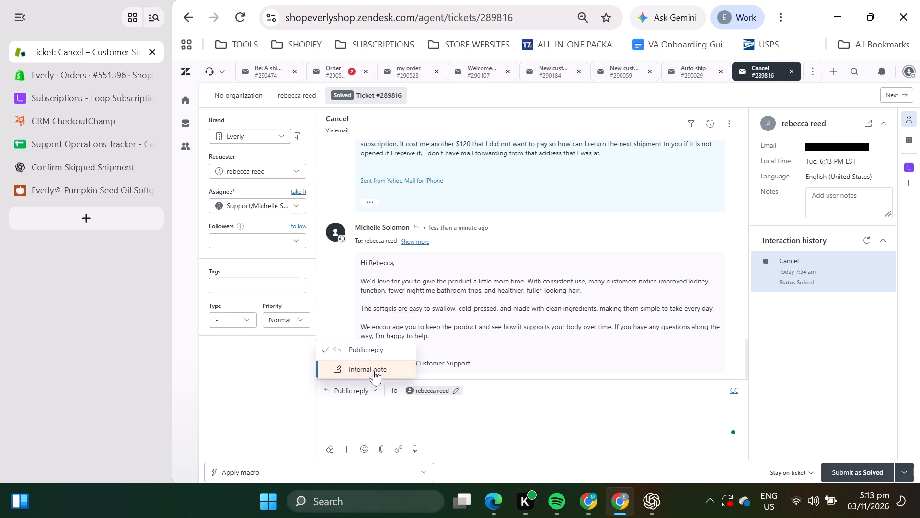
left_click(374, 370)
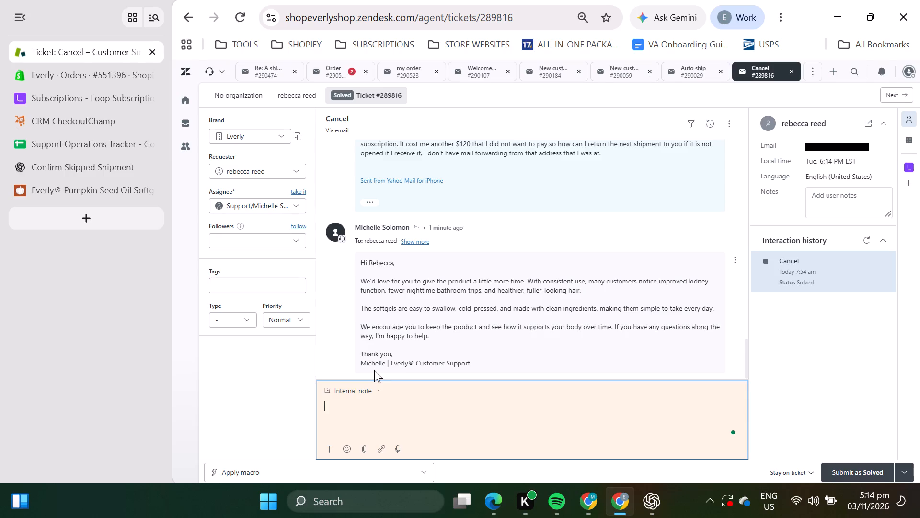
left_click(425, 467)
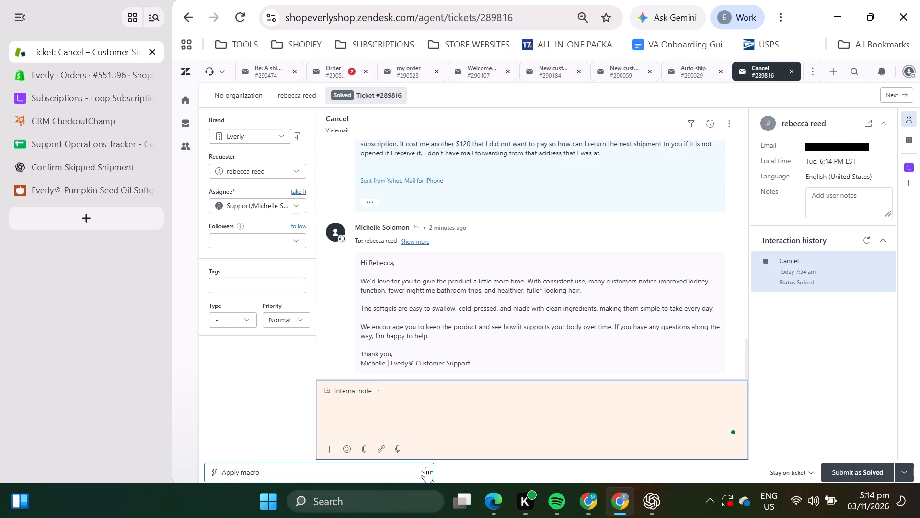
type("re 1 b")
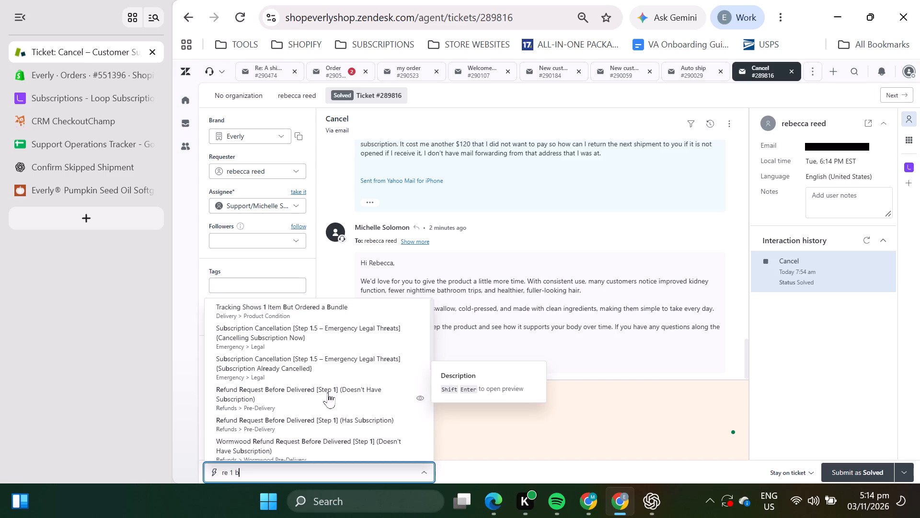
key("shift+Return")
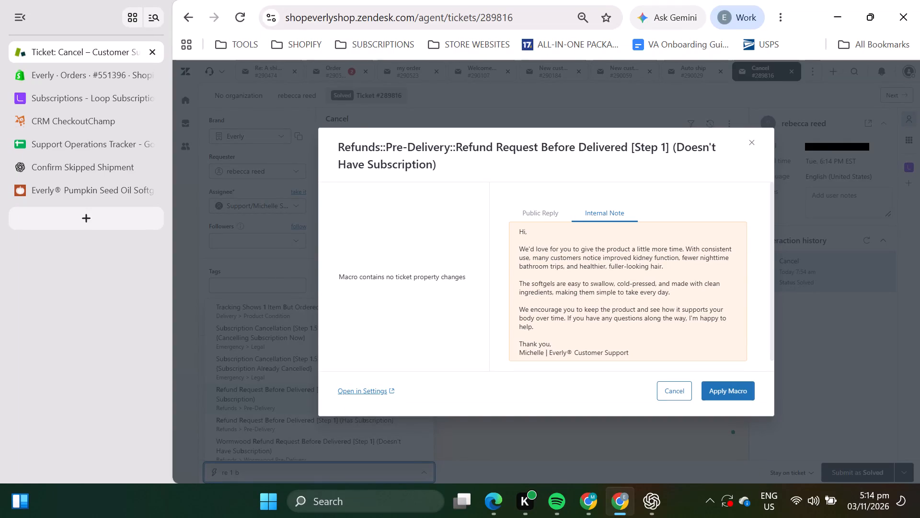
left_click_drag(443, 166, 337, 142)
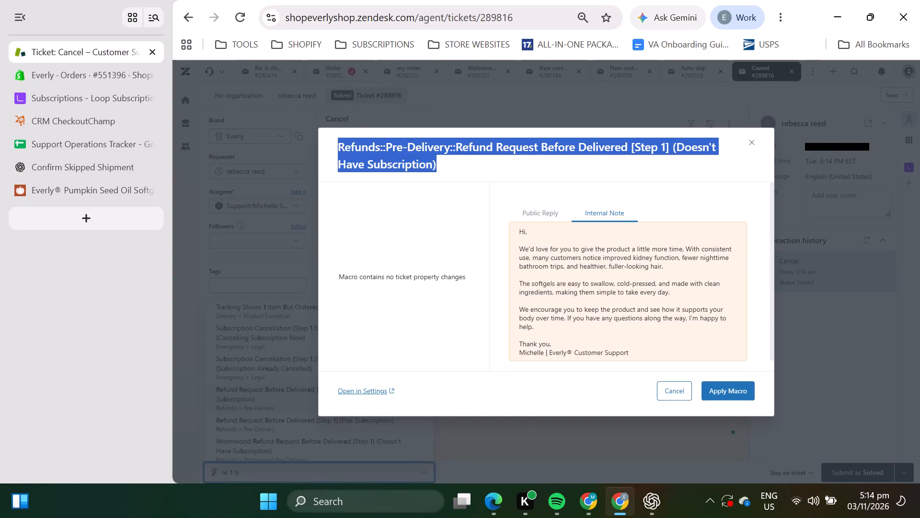
right_click(352, 142)
left_click(410, 168)
left_click(753, 142)
Paste the copied macro title as plain text into the internal note, and submit self-assigned ticket #289816 as Solved.
left_click(483, 429)
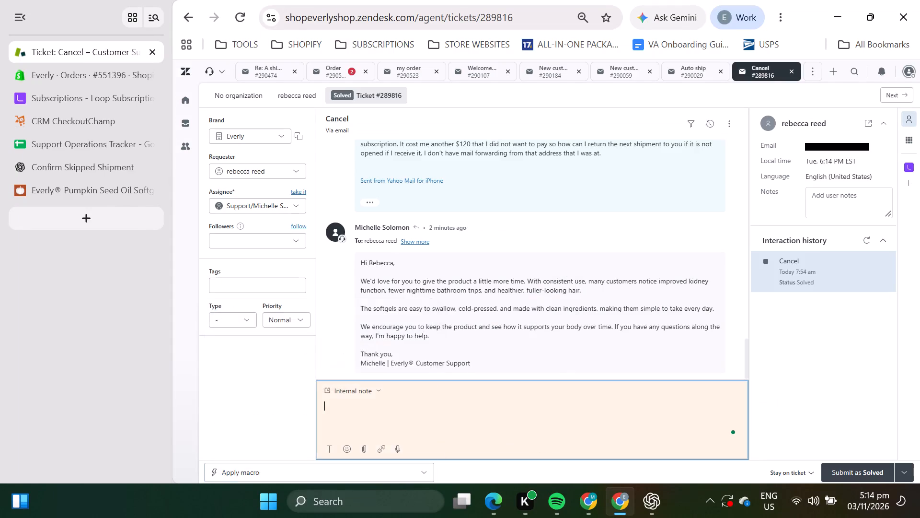
right_click(360, 417)
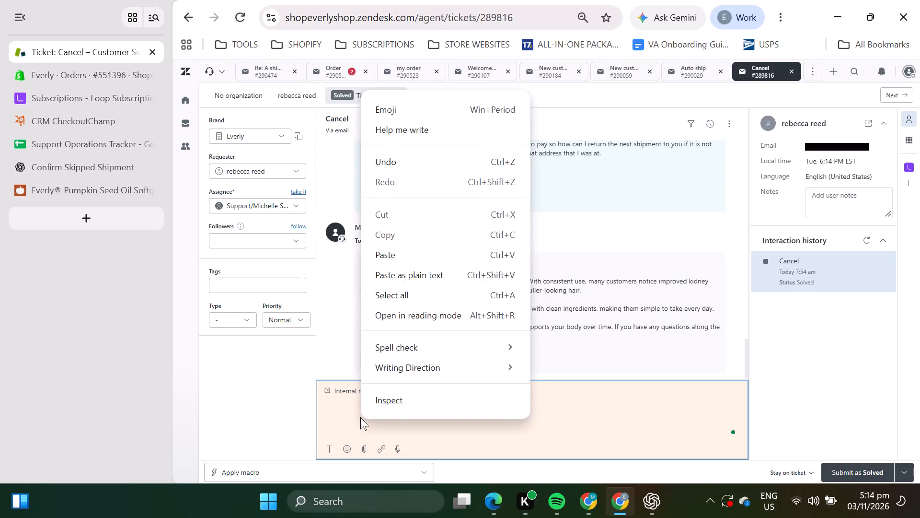
left_click(412, 274)
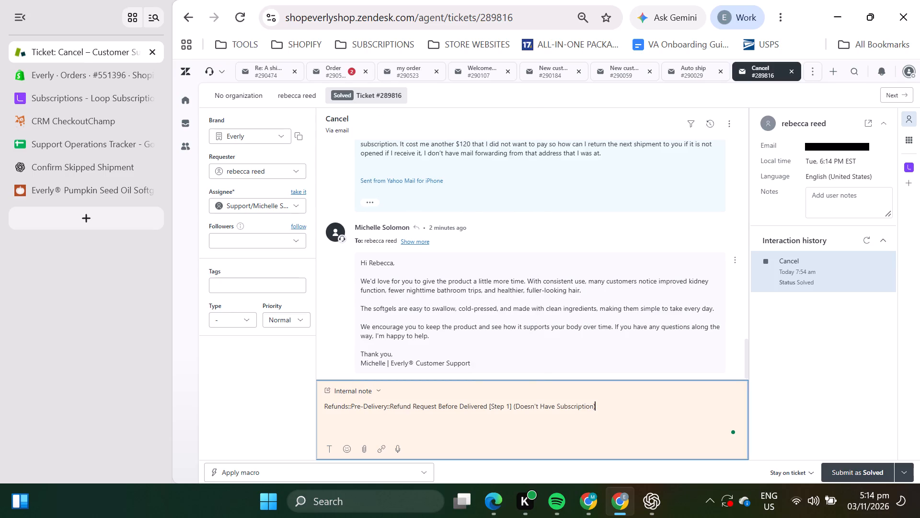
double_click(300, 188)
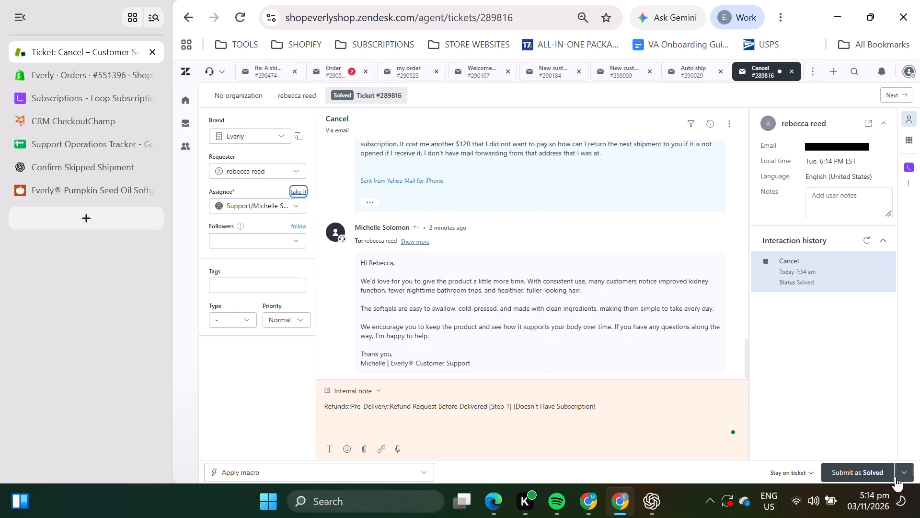
left_click(874, 478)
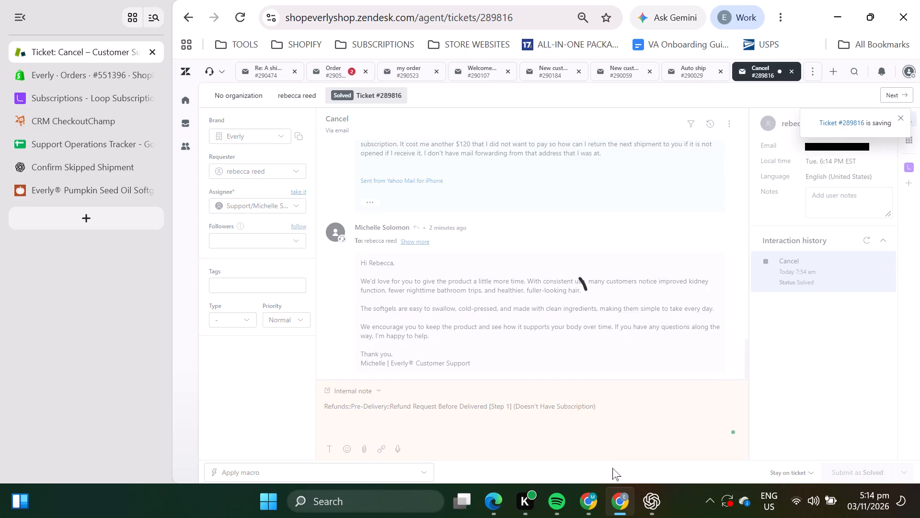
left_click(180, 117)
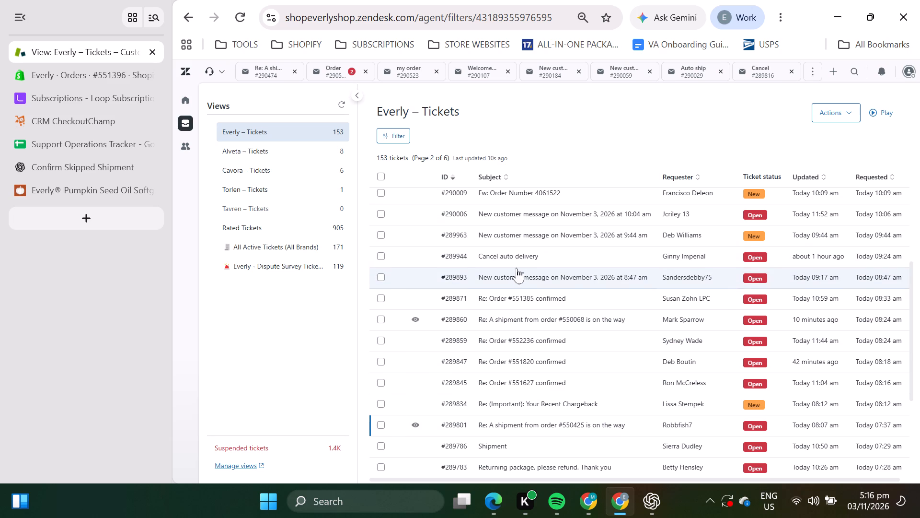
scroll(517, 268, "down", 3)
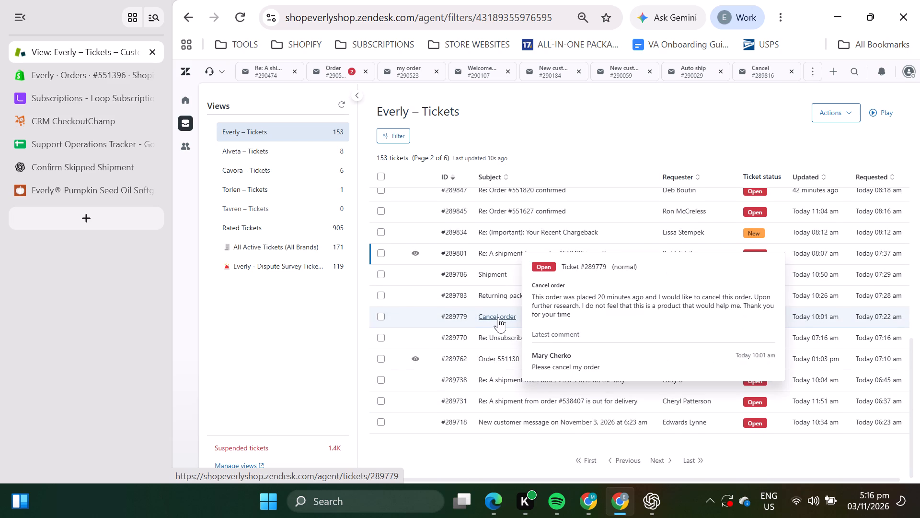
left_click(498, 317)
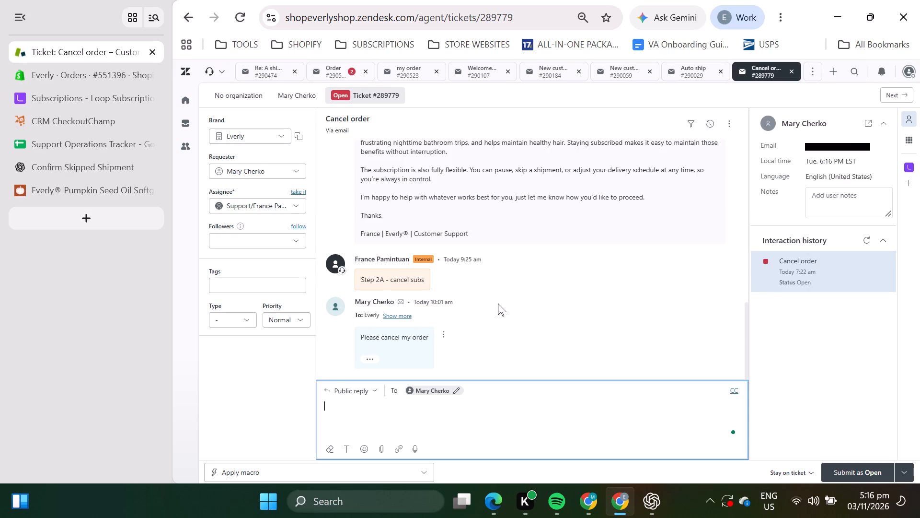
scroll(498, 303, "up", 1)
scroll(497, 301, "down", 2)
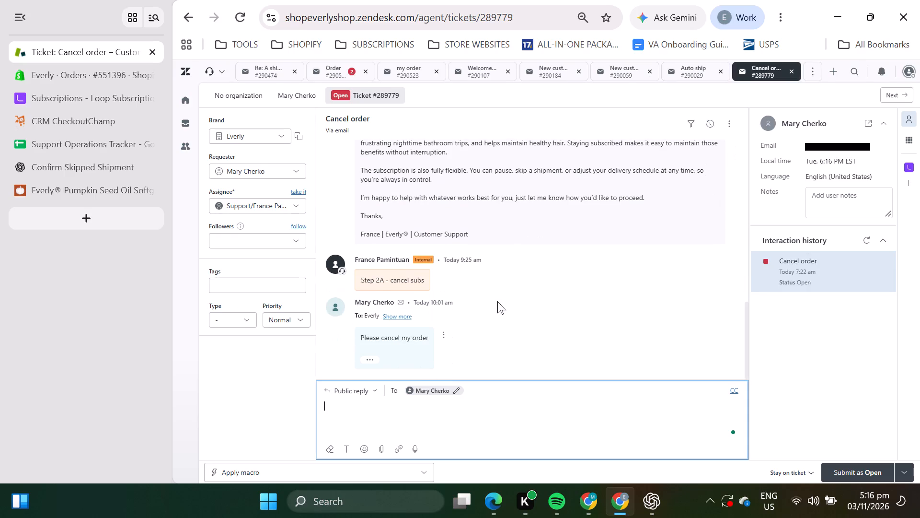
scroll(497, 301, "up", 4)
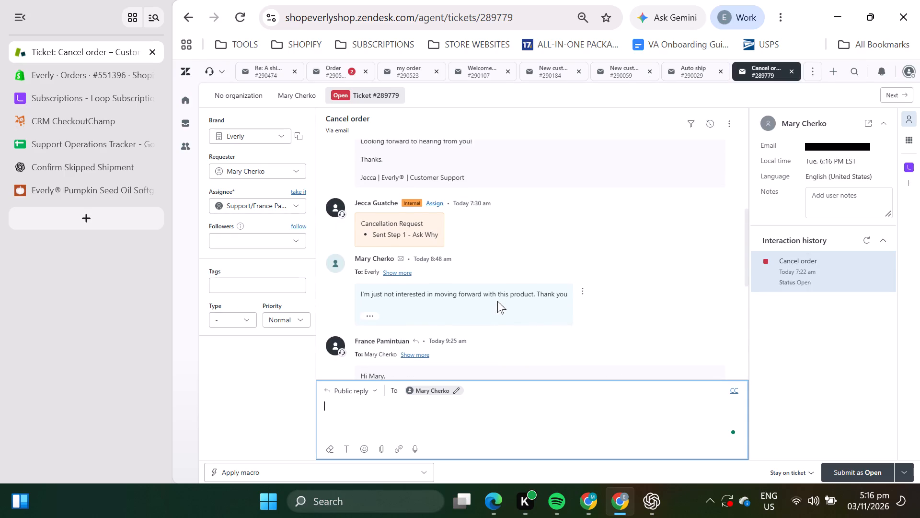
scroll(497, 301, "up", 2)
scroll(497, 301, "down", 5)
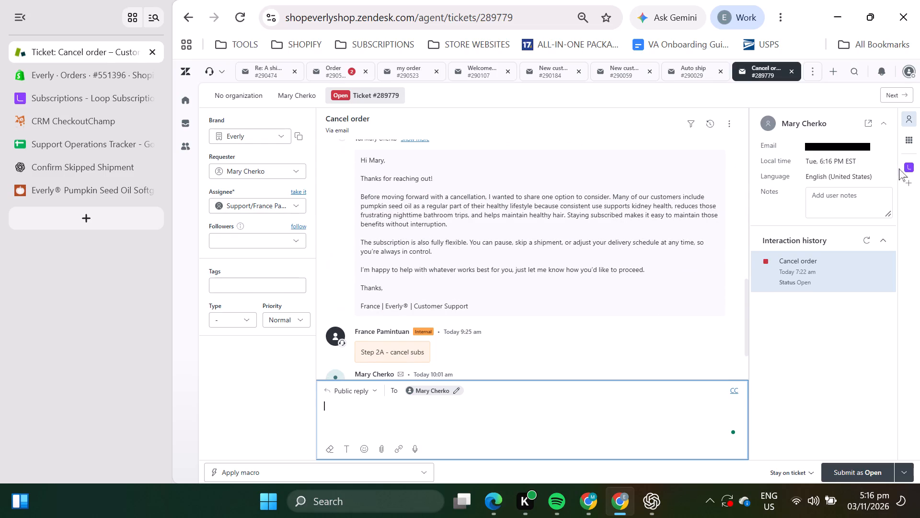
Copy the requester's email address from ticket #289779 and search the Shopify admin for it, replacing the previous search.
left_click(893, 142)
left_click(61, 73)
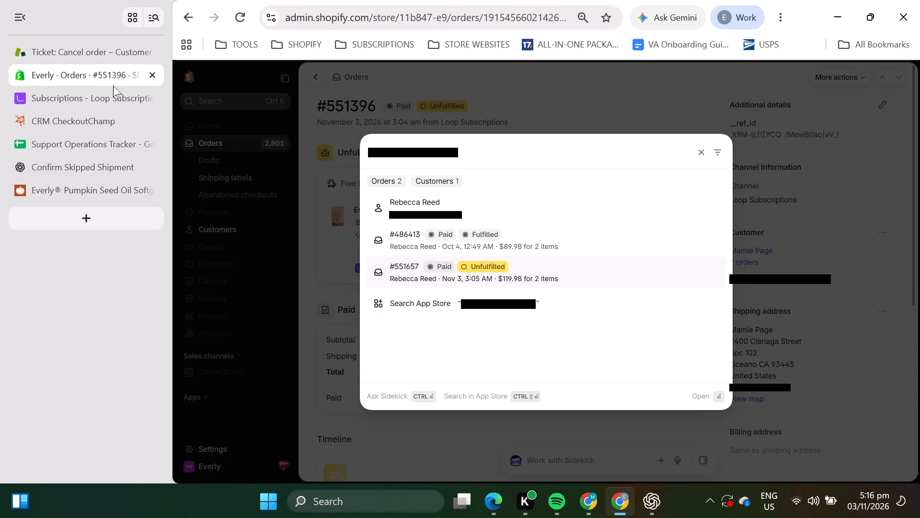
left_click(696, 153)
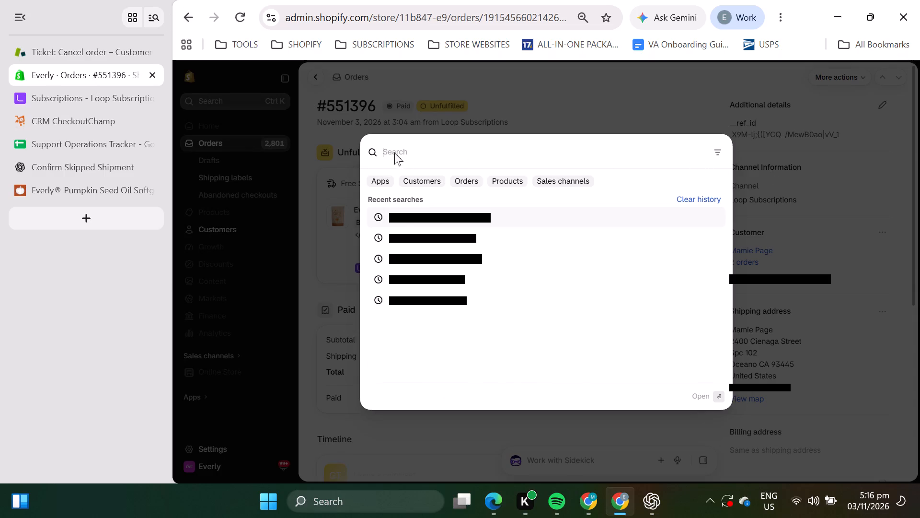
right_click(394, 152)
left_click(435, 322)
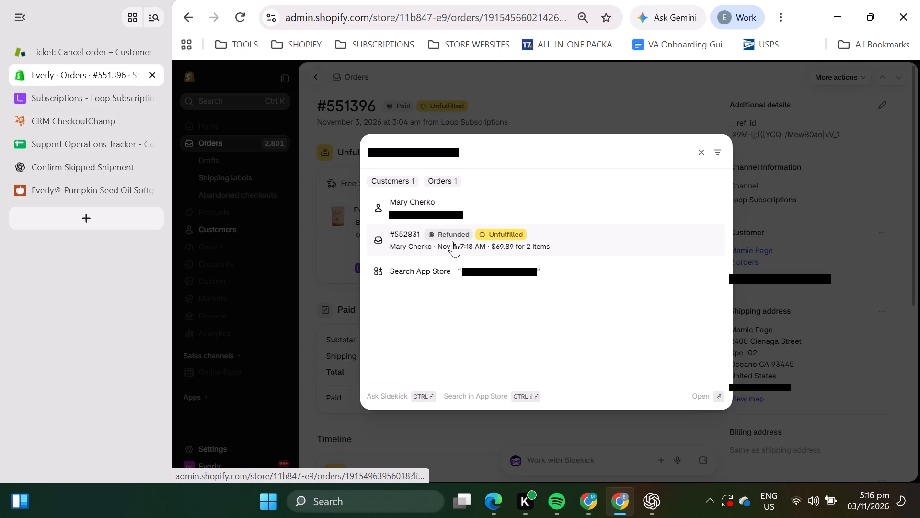
left_click(415, 242)
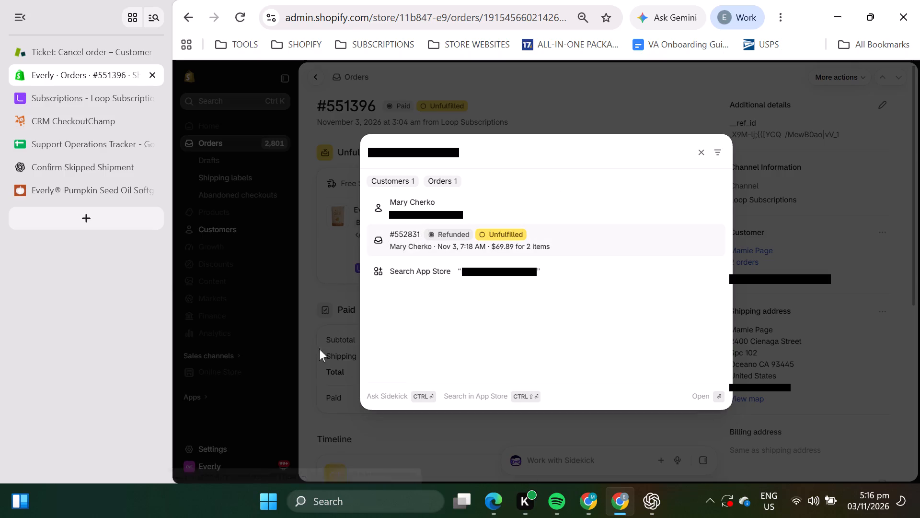
left_click(430, 239)
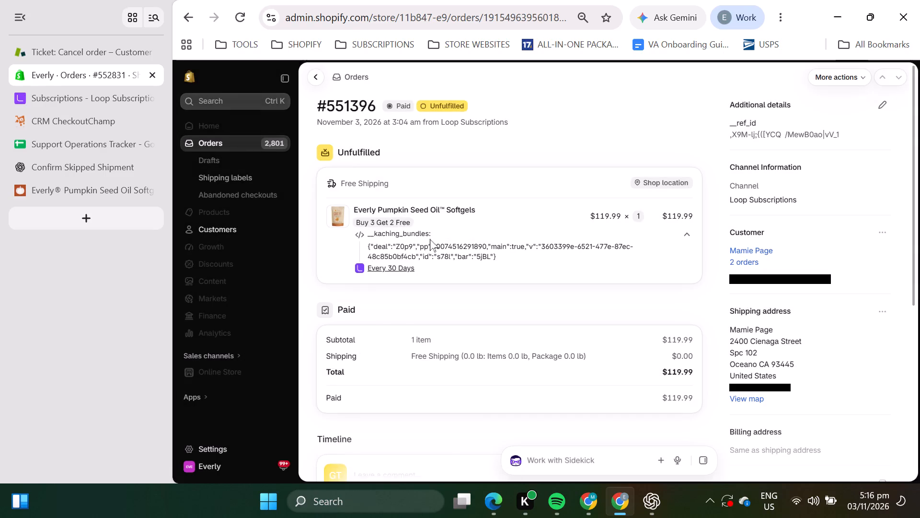
scroll(430, 238, "down", 2)
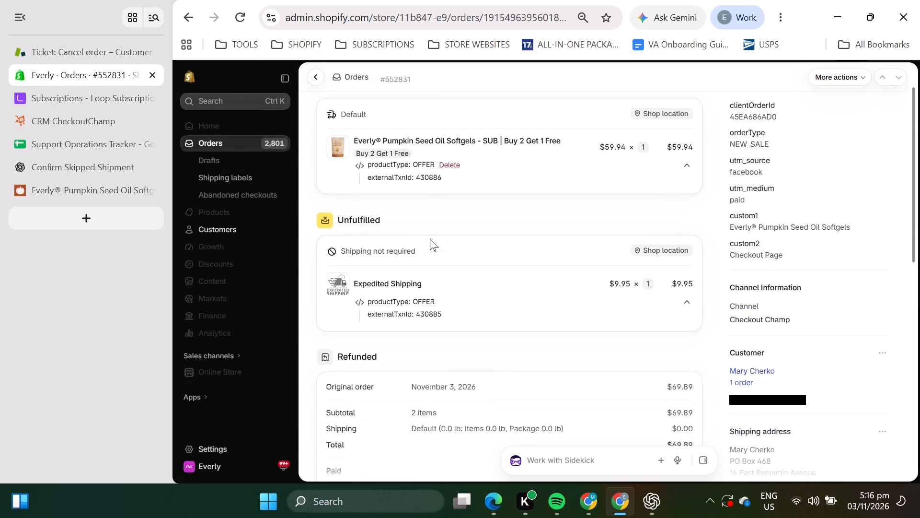
scroll(430, 238, "down", 2)
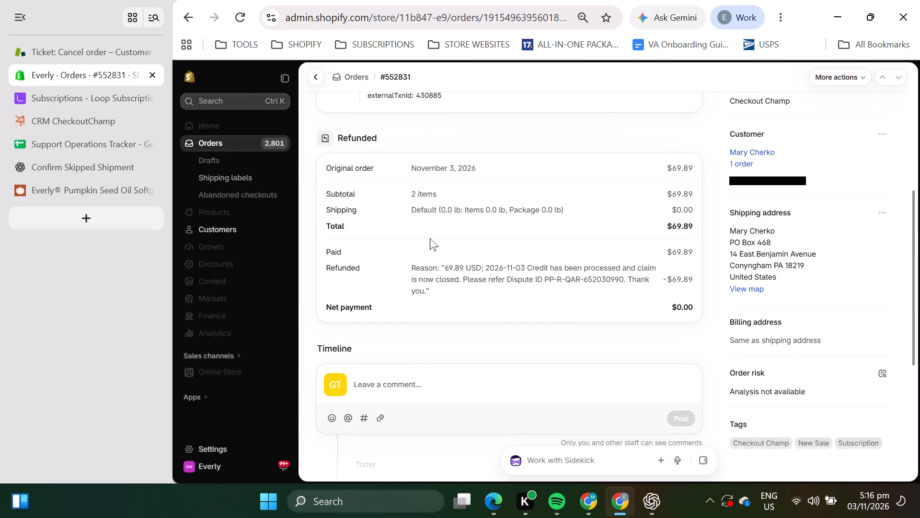
scroll(430, 238, "up", 7)
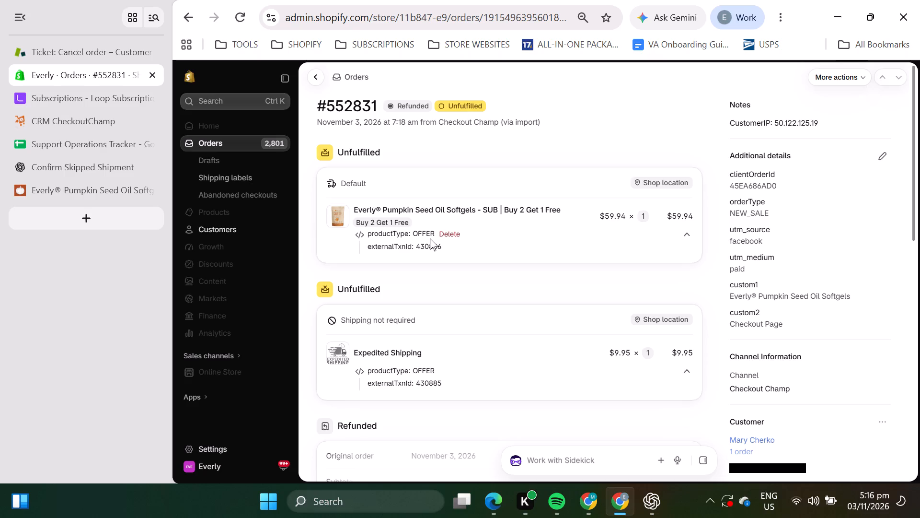
scroll(430, 238, "down", 6)
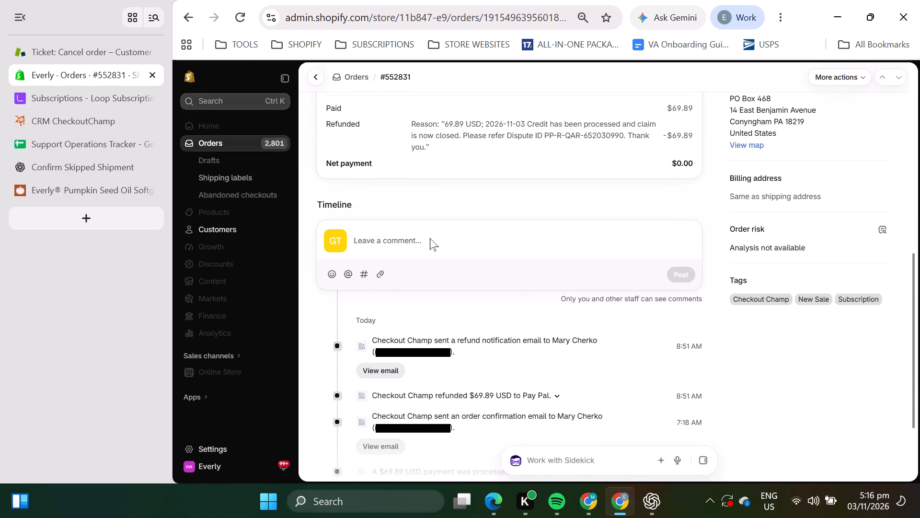
scroll(430, 238, "up", 8)
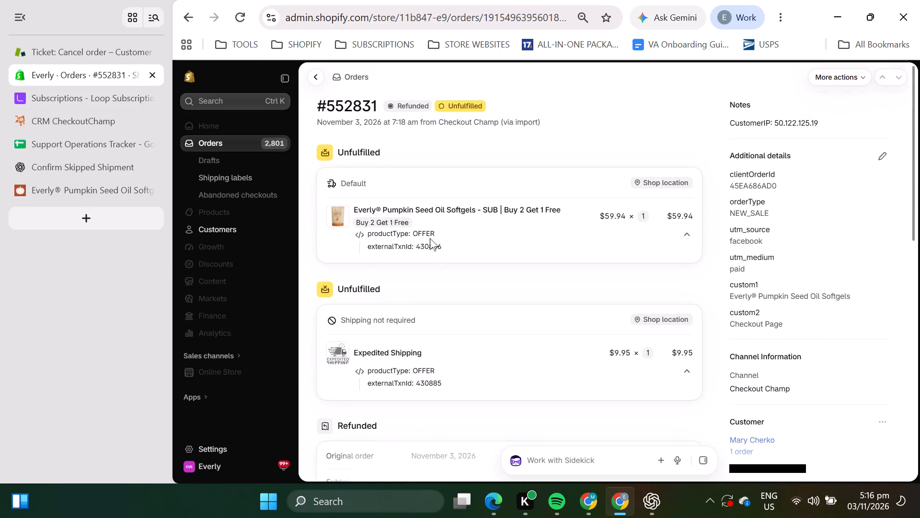
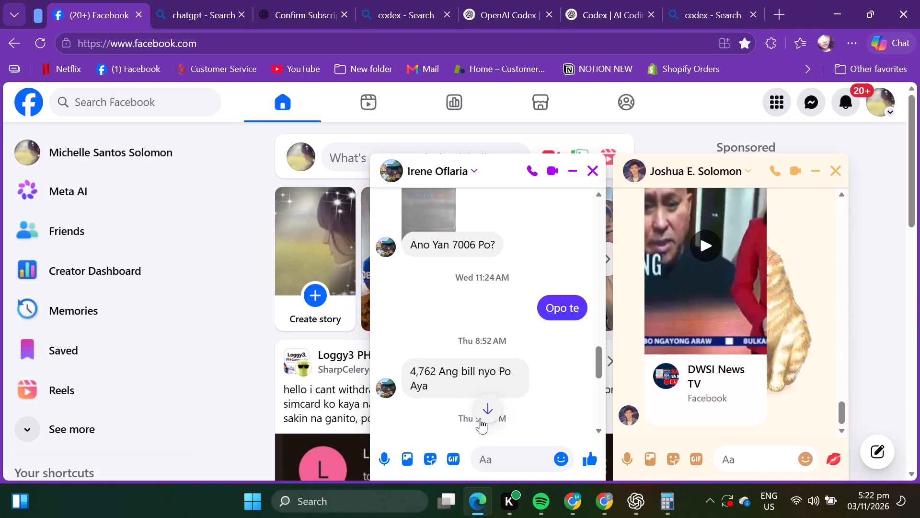
Minimize the Facebook chat window containing the bill conversation, leaving the other chat open.
left_click(575, 166)
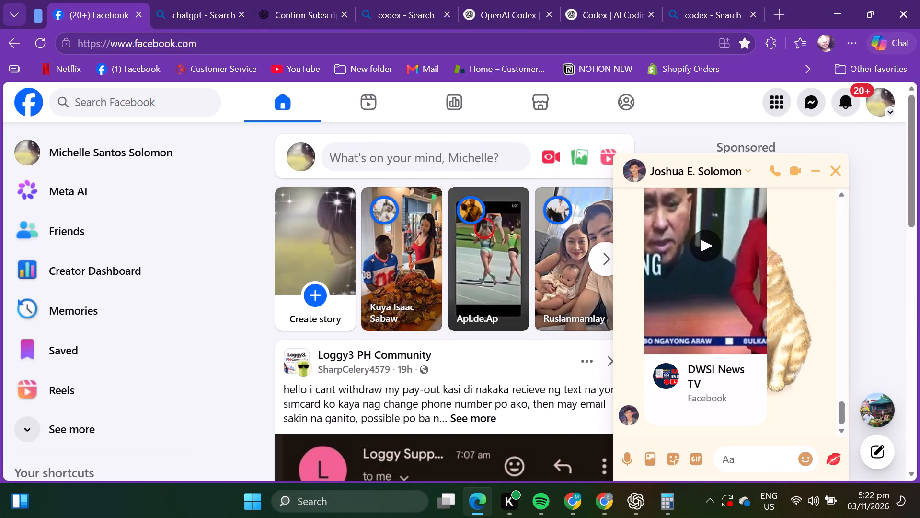
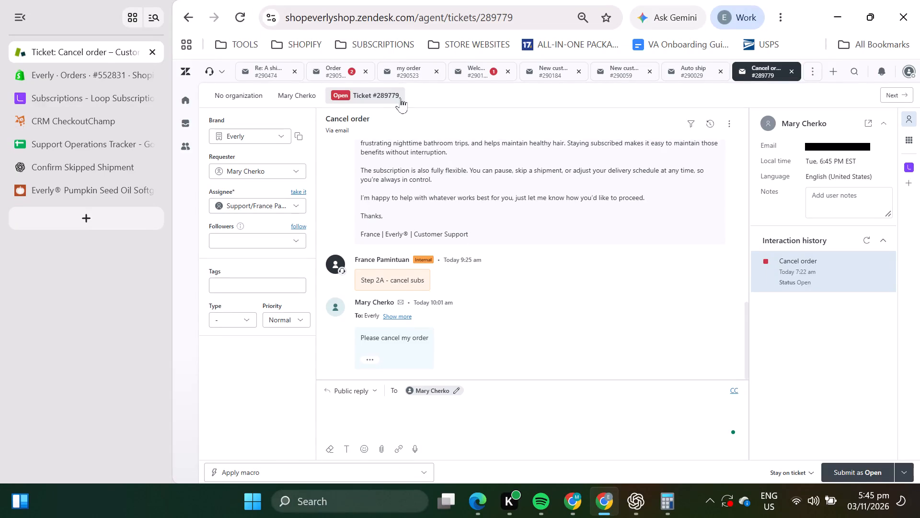
left_click_drag(400, 97, 353, 93)
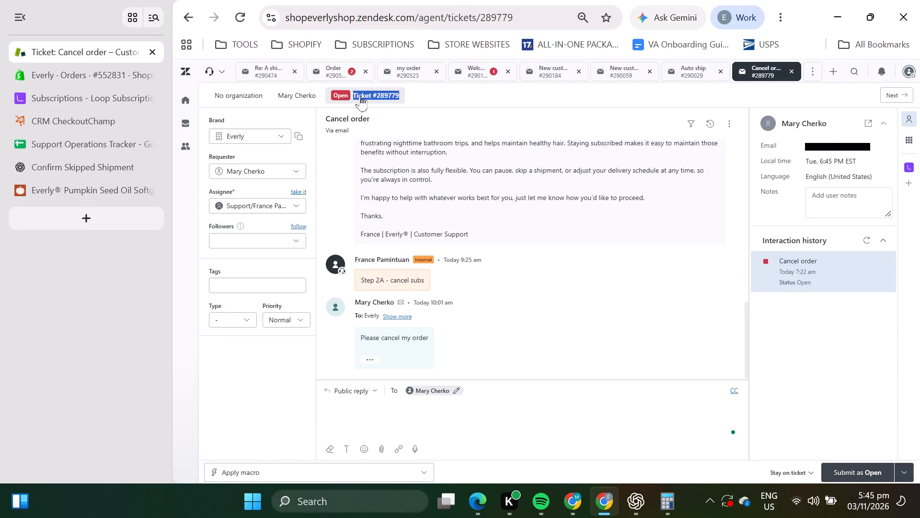
right_click(360, 95)
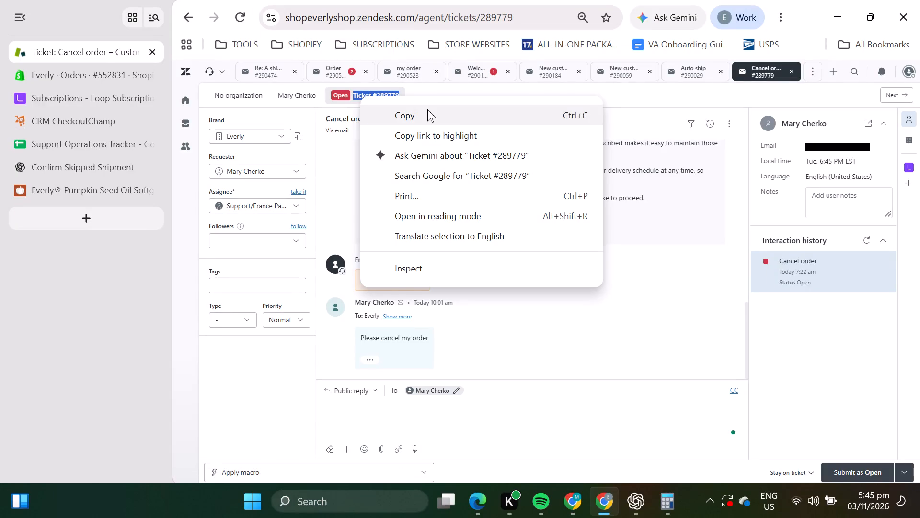
left_click(427, 109)
left_click(70, 76)
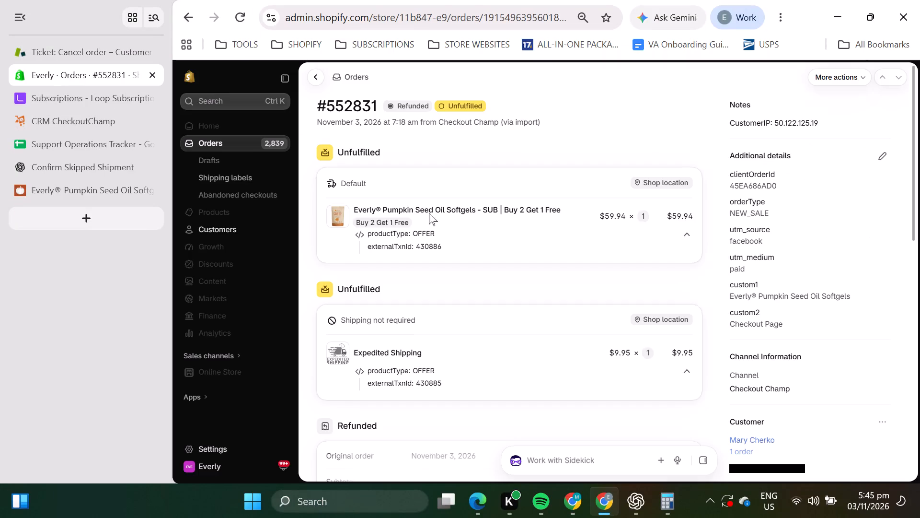
scroll(495, 285, "down", 2)
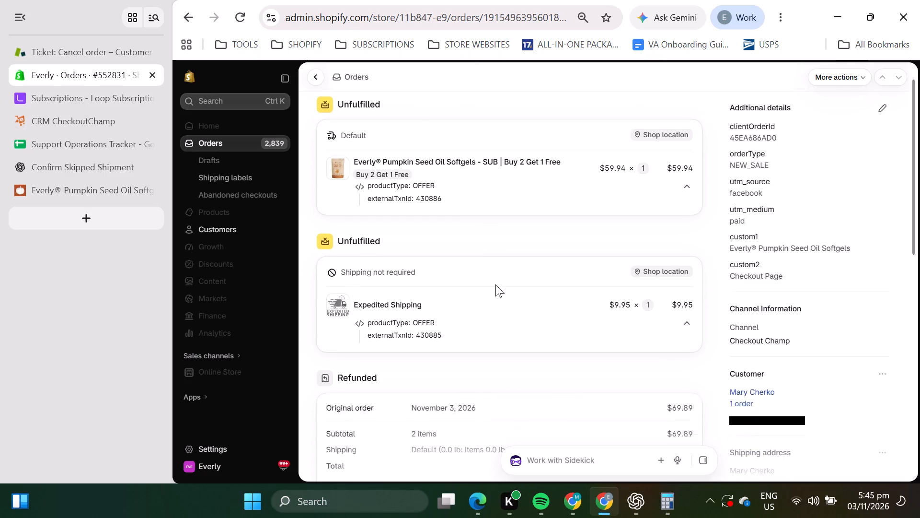
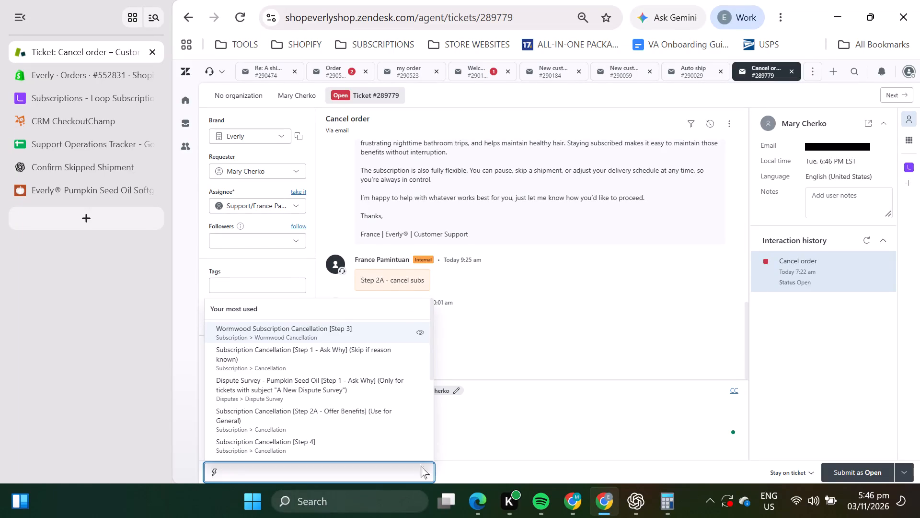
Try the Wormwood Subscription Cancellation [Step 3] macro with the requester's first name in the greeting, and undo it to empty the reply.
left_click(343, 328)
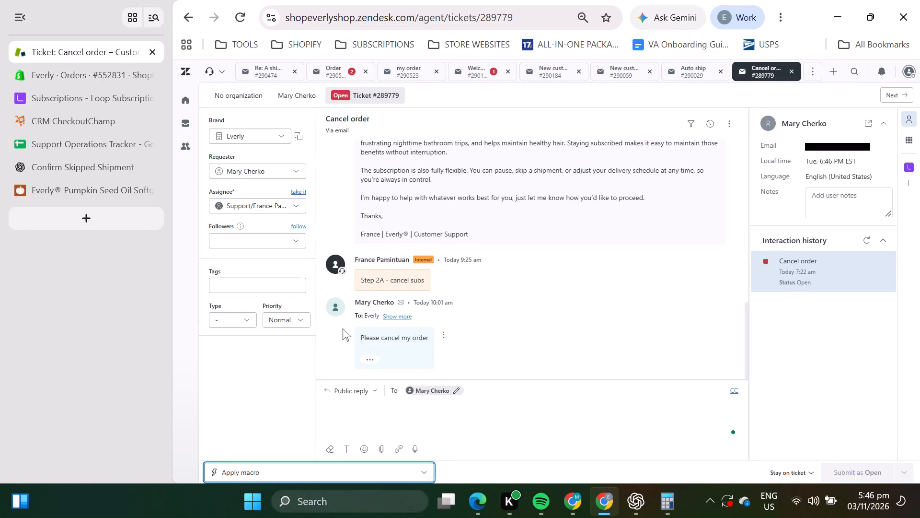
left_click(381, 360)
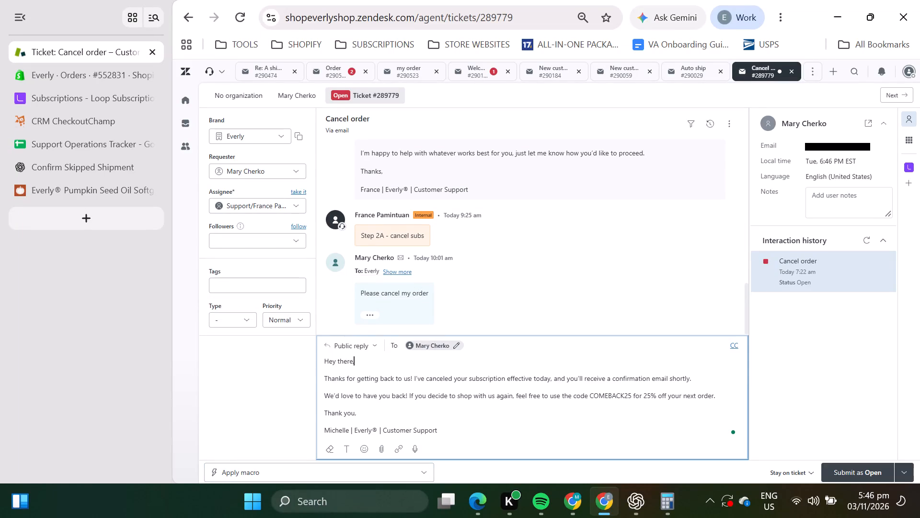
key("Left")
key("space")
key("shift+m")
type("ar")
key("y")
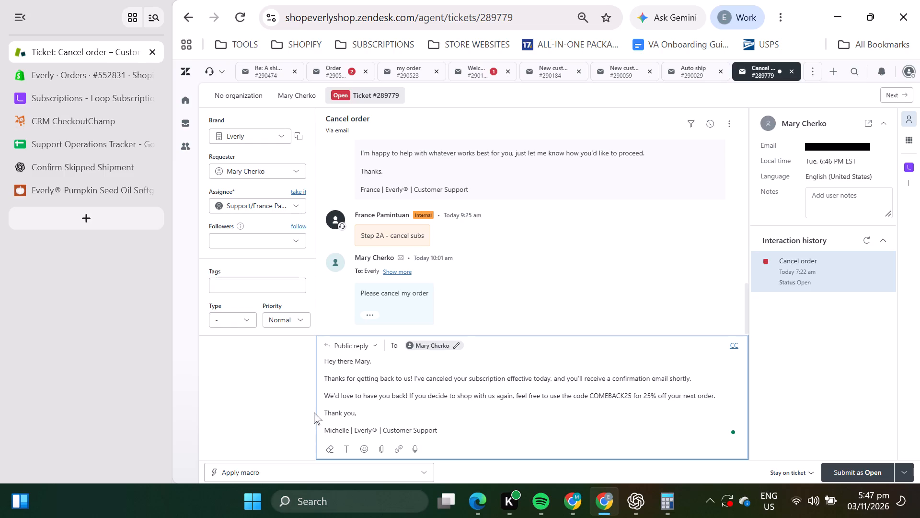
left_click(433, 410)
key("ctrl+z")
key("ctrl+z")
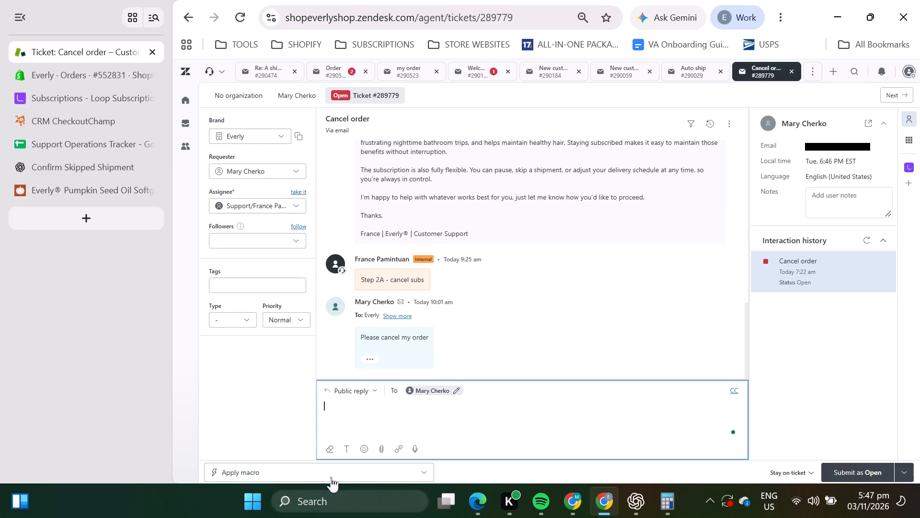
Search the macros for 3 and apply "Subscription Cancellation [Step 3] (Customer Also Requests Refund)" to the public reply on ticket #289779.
left_click(330, 473)
key("3")
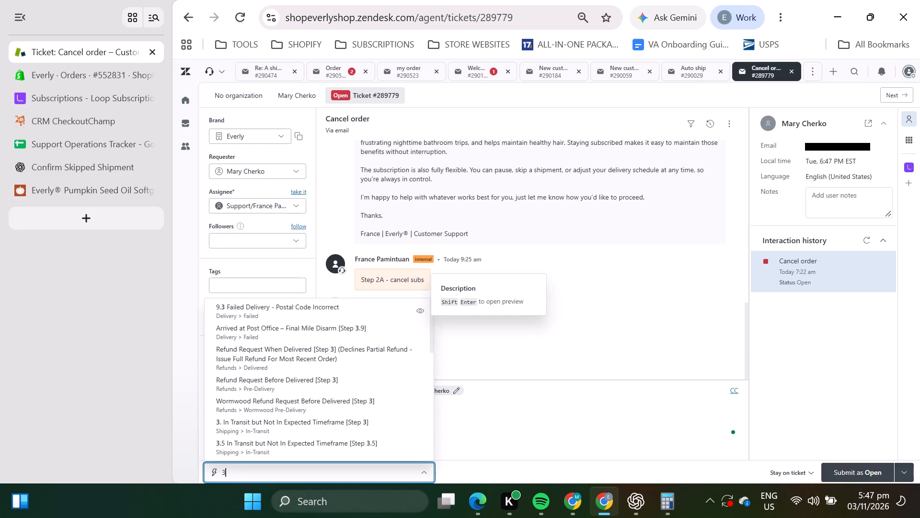
key("period")
key("3")
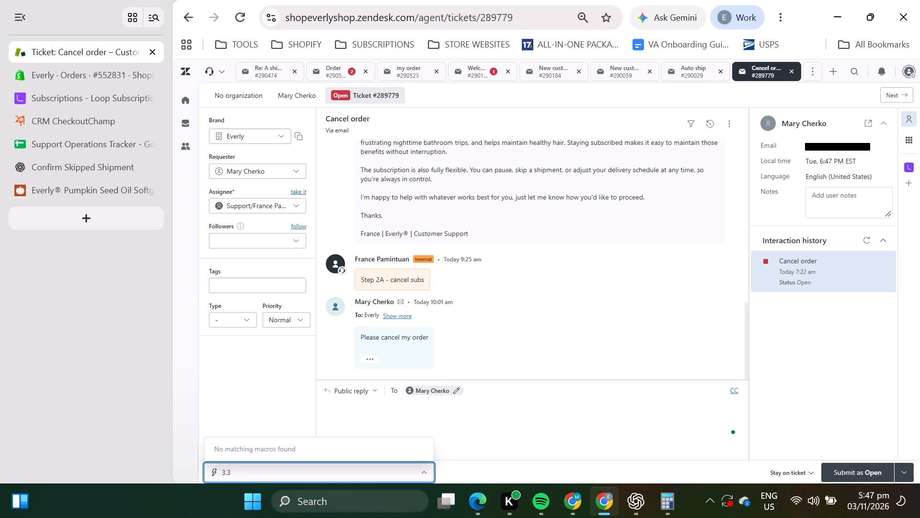
key("BackSpace")
key("5")
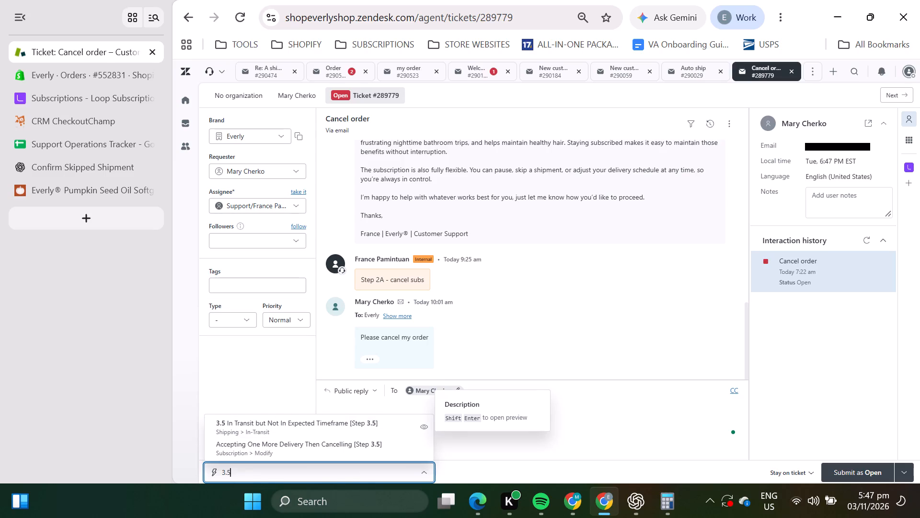
key("BackSpace")
key("BackSpace")
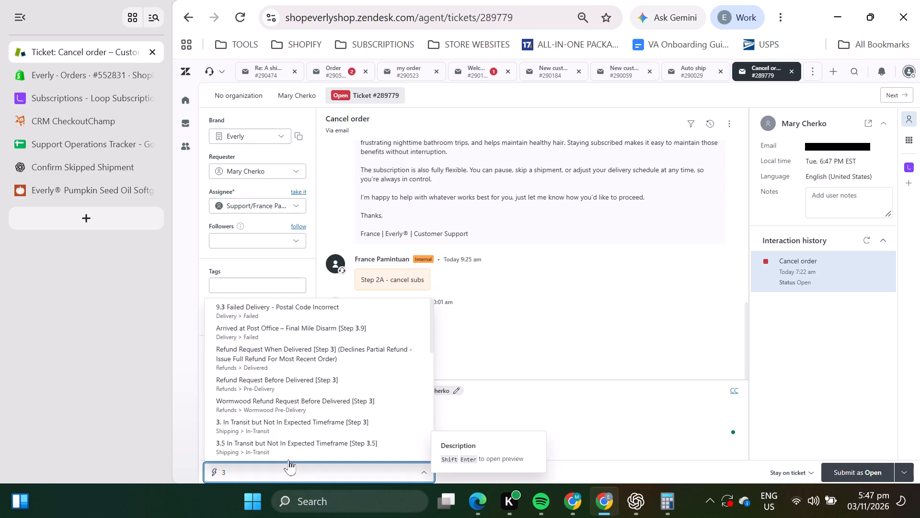
scroll(324, 345, "down", 1)
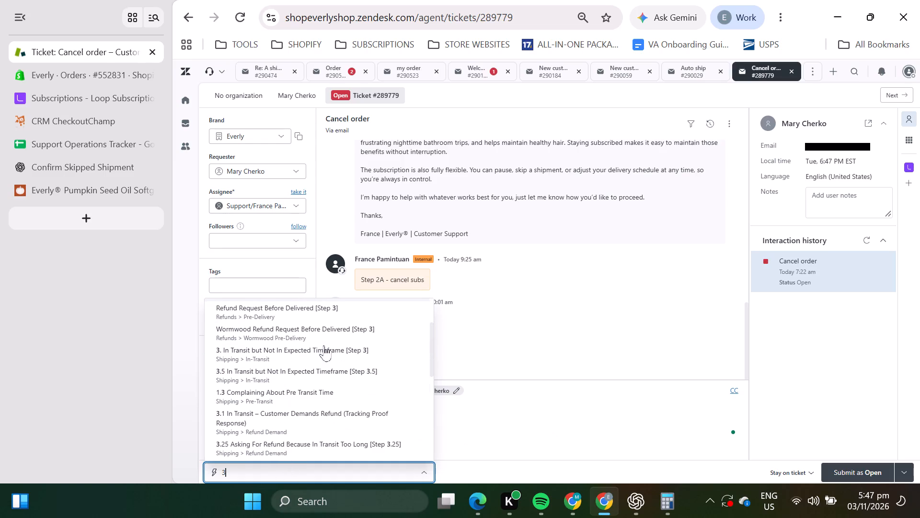
scroll(324, 345, "down", 1)
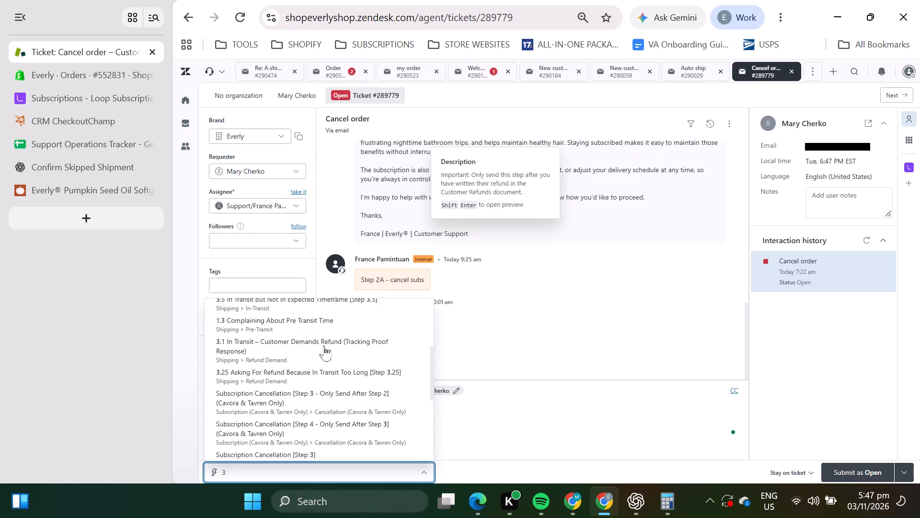
scroll(324, 345, "down", 1)
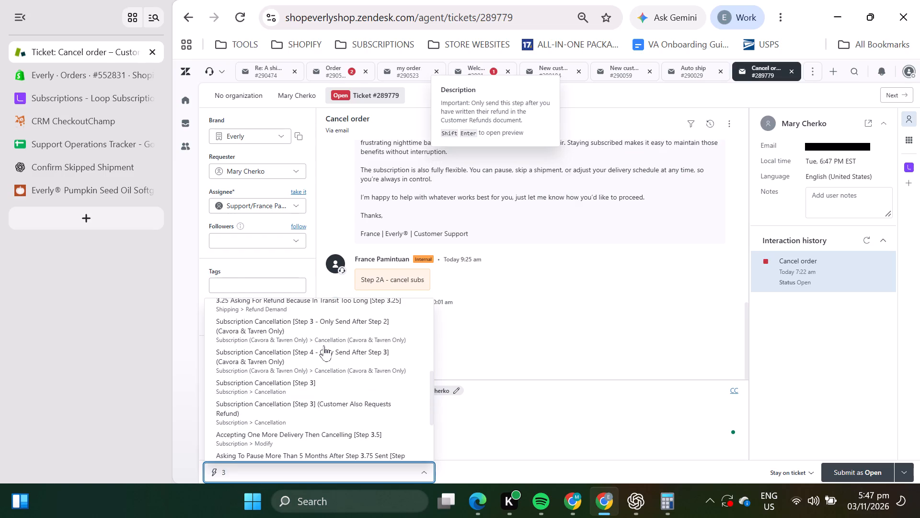
left_click(305, 408)
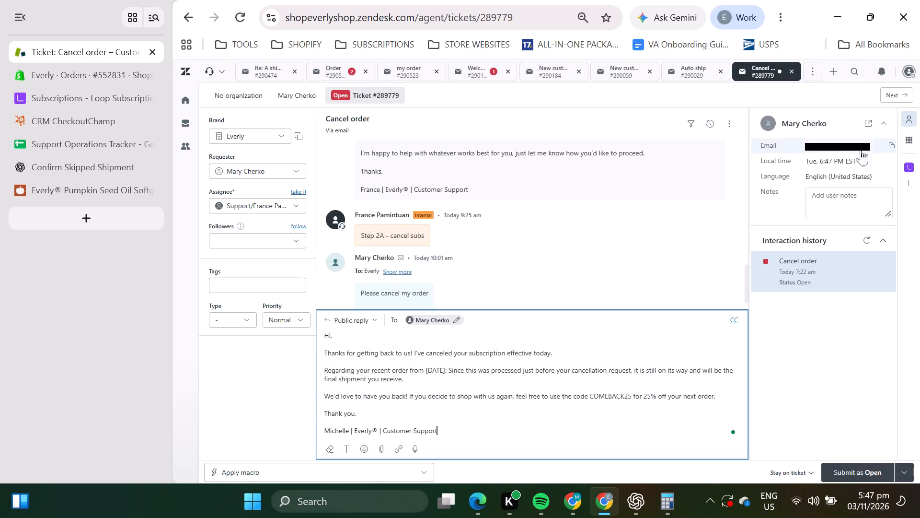
left_click(891, 145)
left_click(54, 85)
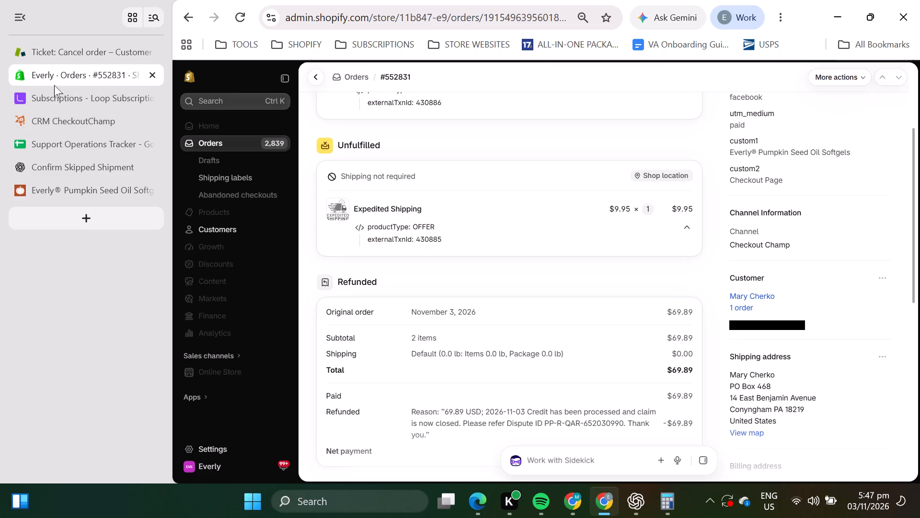
left_click(225, 104)
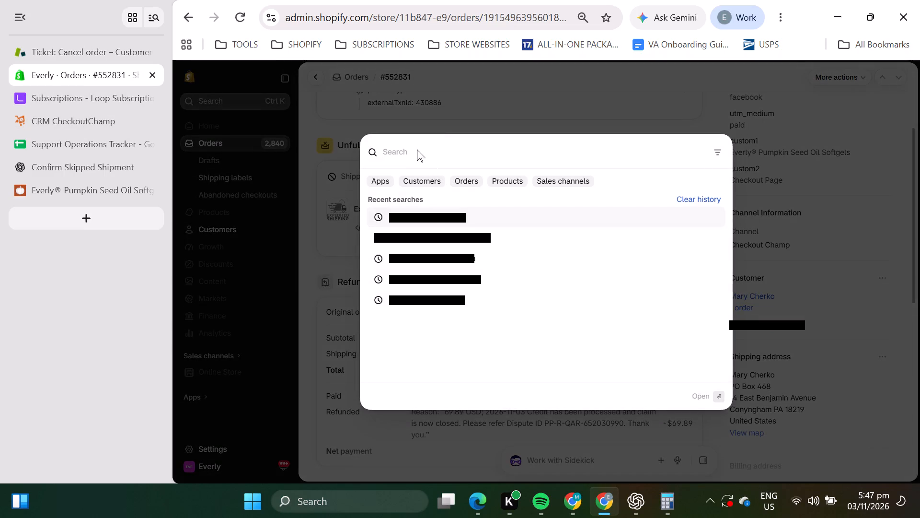
right_click(416, 149)
left_click(443, 321)
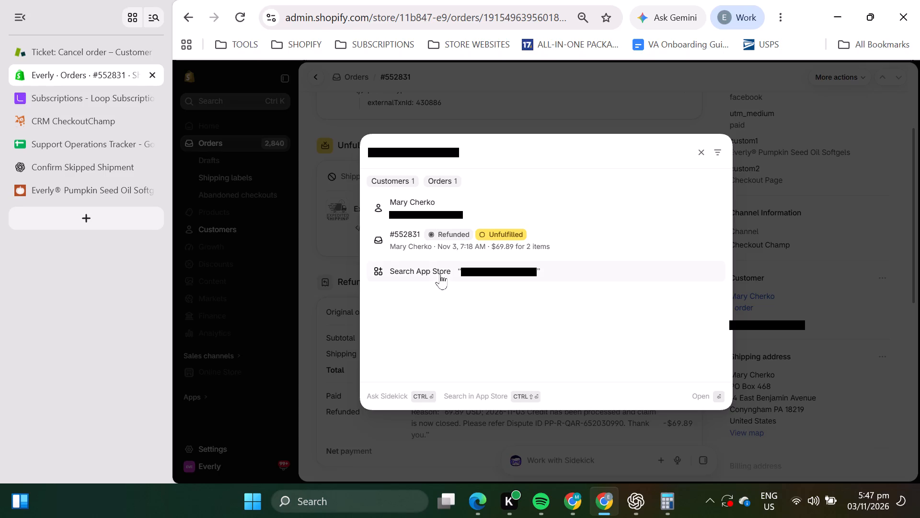
left_click(448, 238)
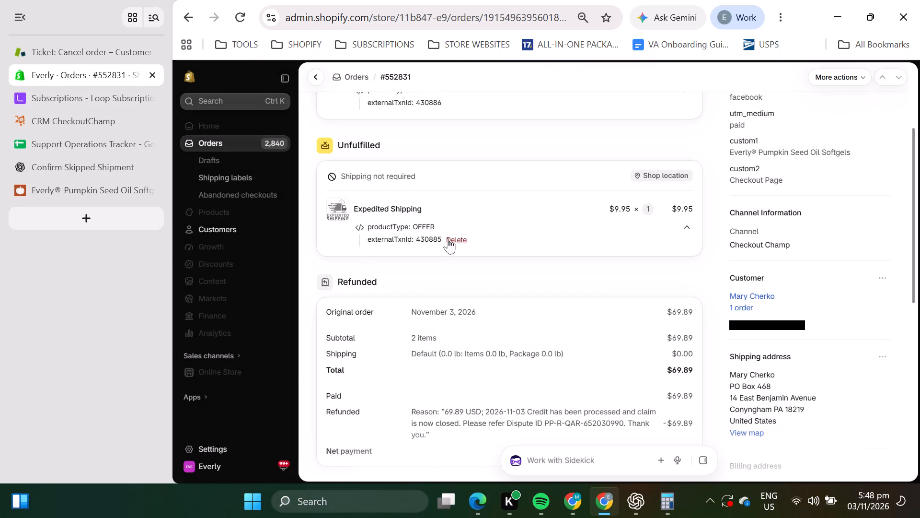
scroll(518, 297, "down", 2)
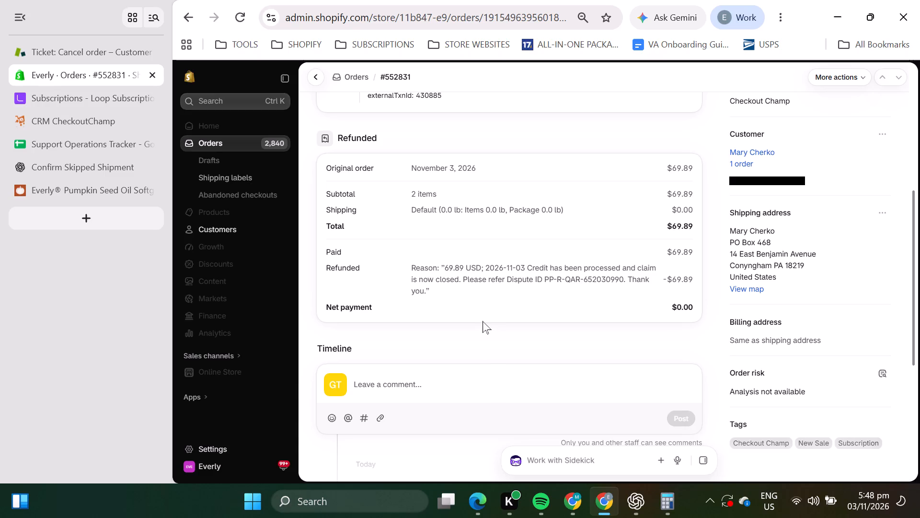
left_click(70, 55)
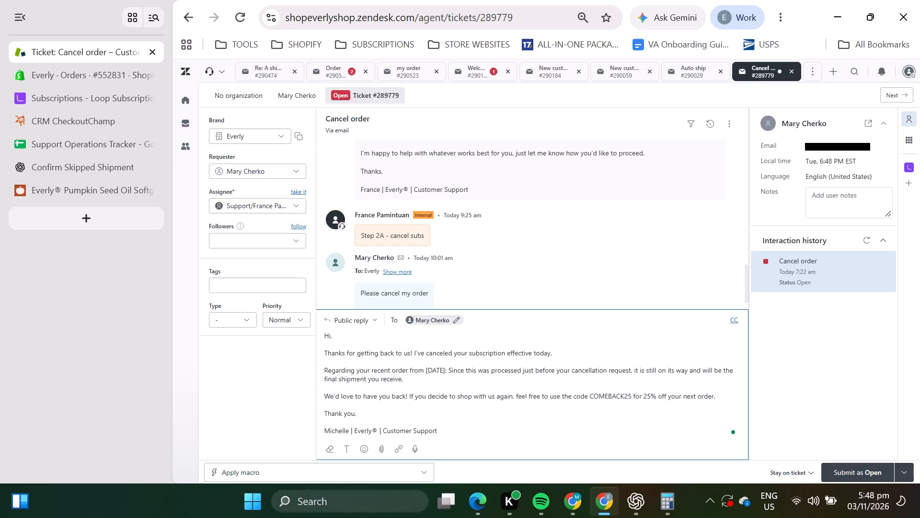
left_click_drag(408, 377, 394, 377)
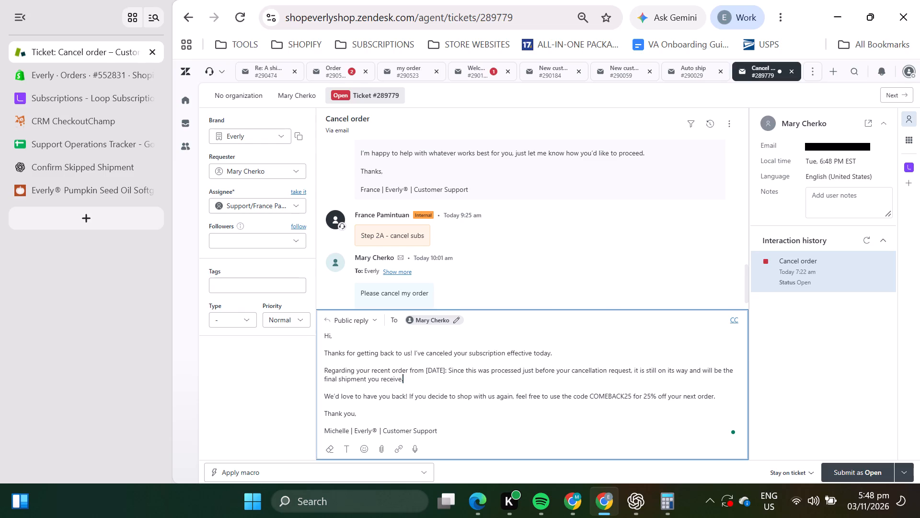
left_click_drag(394, 377, 315, 371)
key("BackSpace")
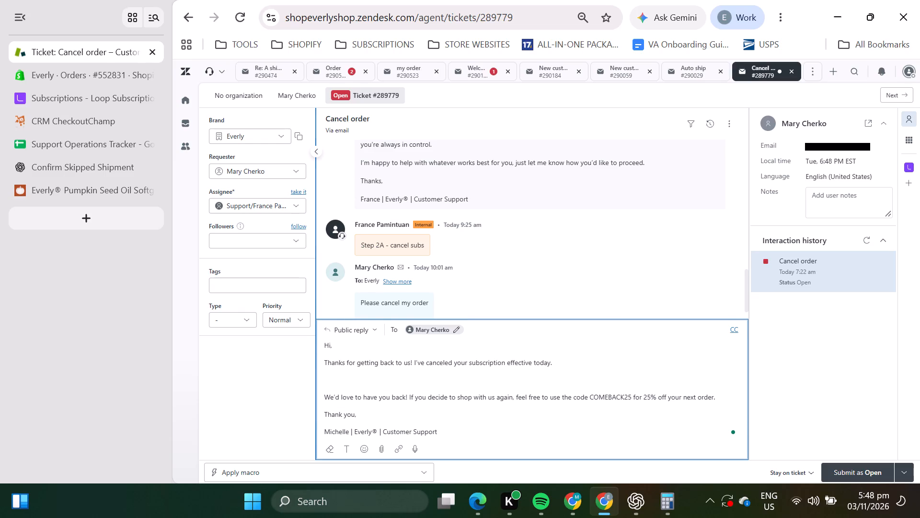
key("BackSpace")
key("BackSpace")
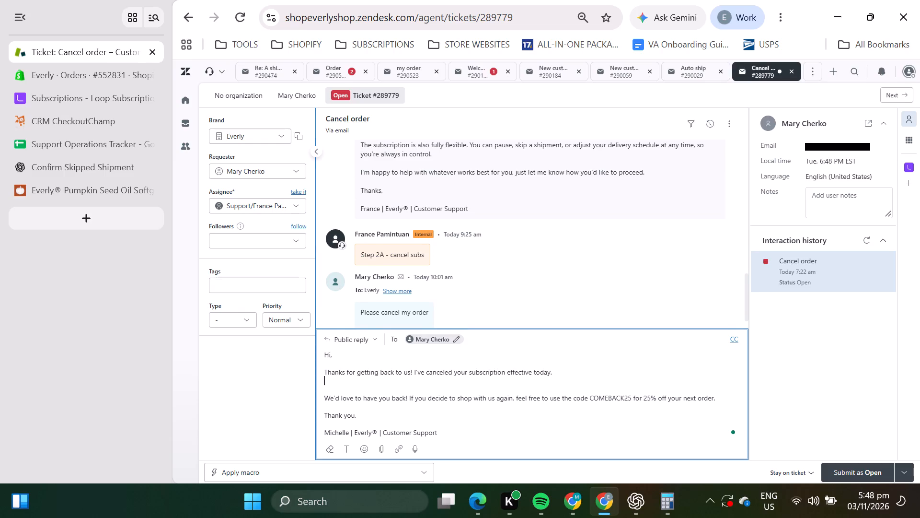
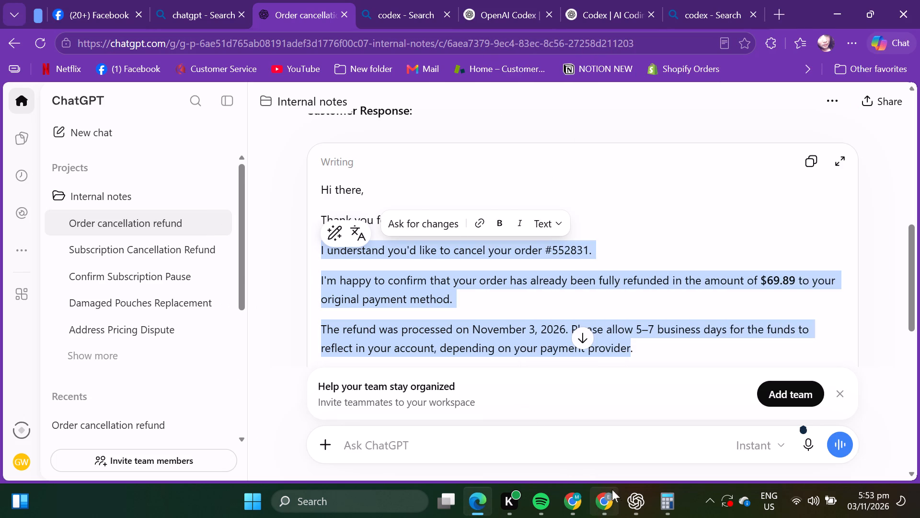
left_click(613, 497)
left_click(87, 52)
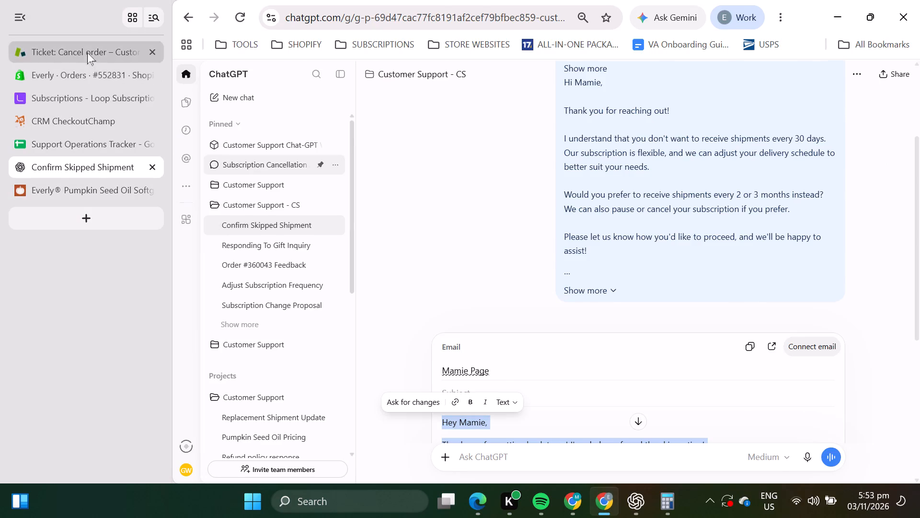
left_click_drag(318, 414, 433, 430)
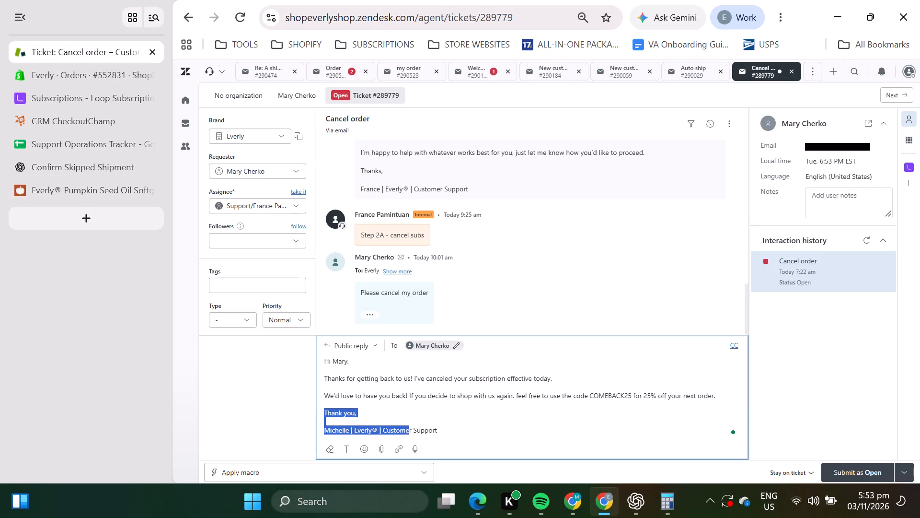
left_click_drag(433, 430, 469, 437)
left_click(452, 409)
left_click(337, 402)
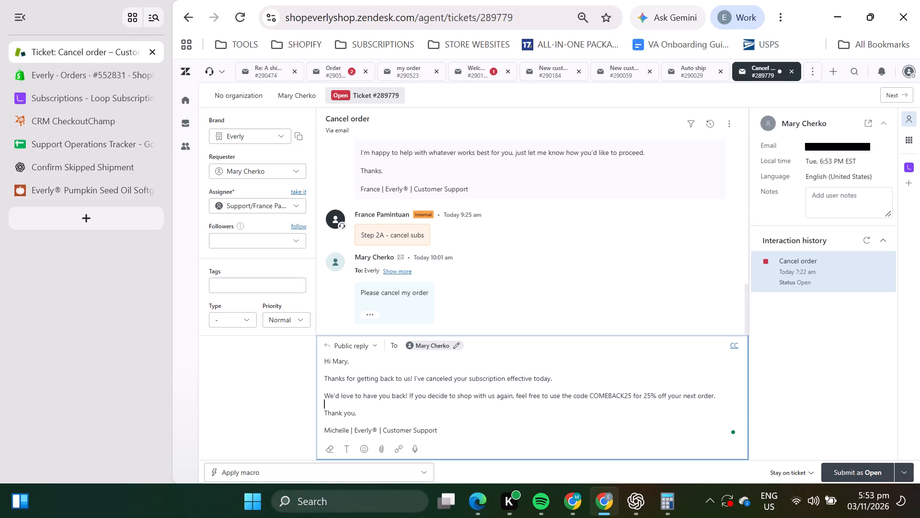
key("Return")
key("Return")
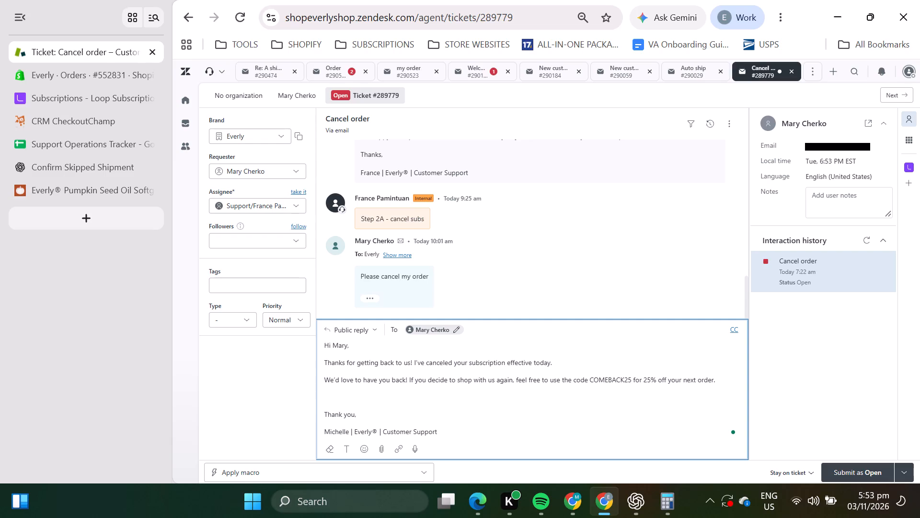
right_click(330, 400)
left_click(388, 257)
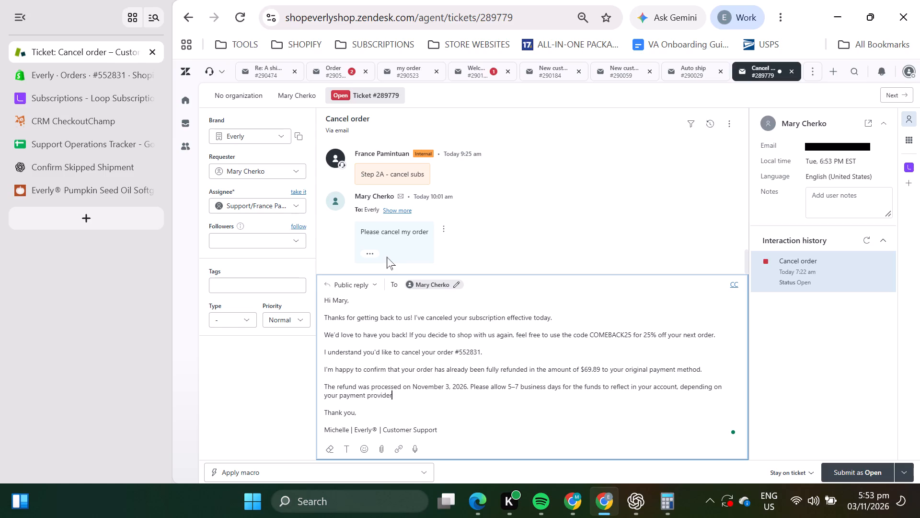
Remove the blank line between "Thank you," and the Everly Customer Support signature in the reply.
left_click(342, 419)
key("BackSpace")
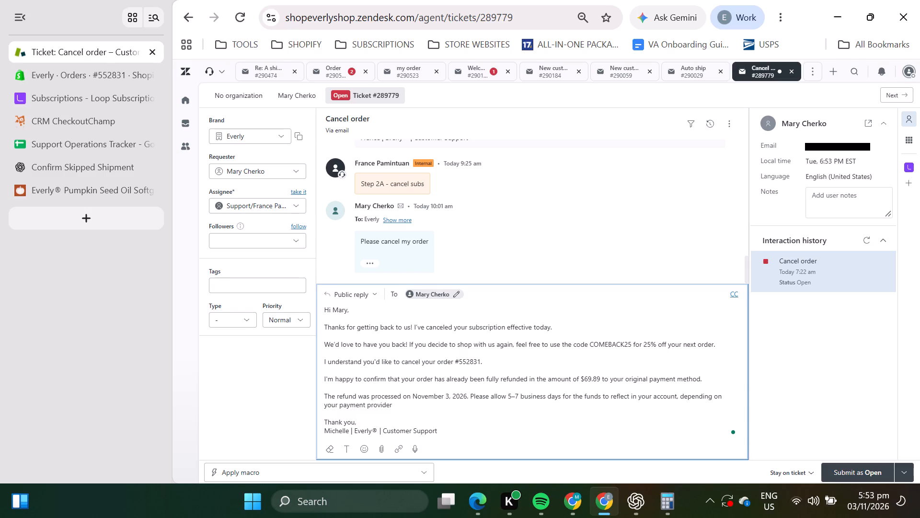
scroll(425, 383, "down", 3)
Take over ticket #289779 as its assignee and return to the public reply draft.
triple_click(298, 191)
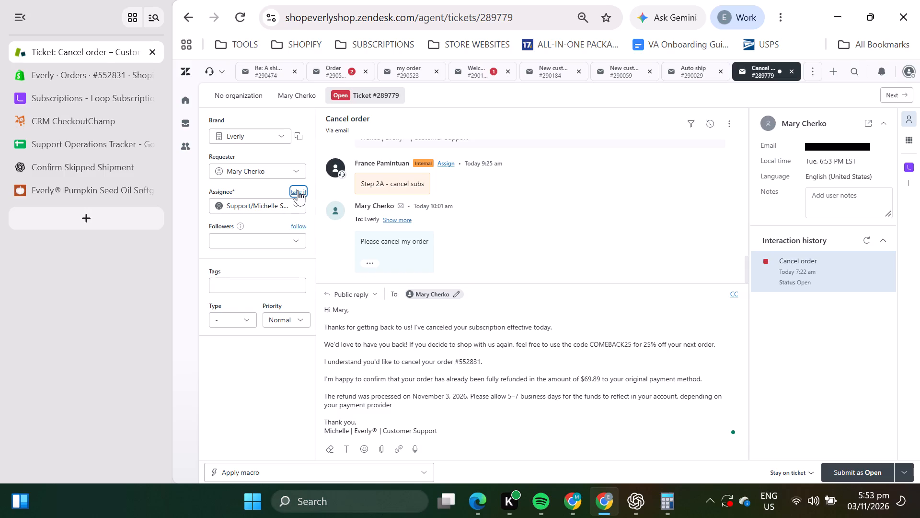
left_click(298, 190)
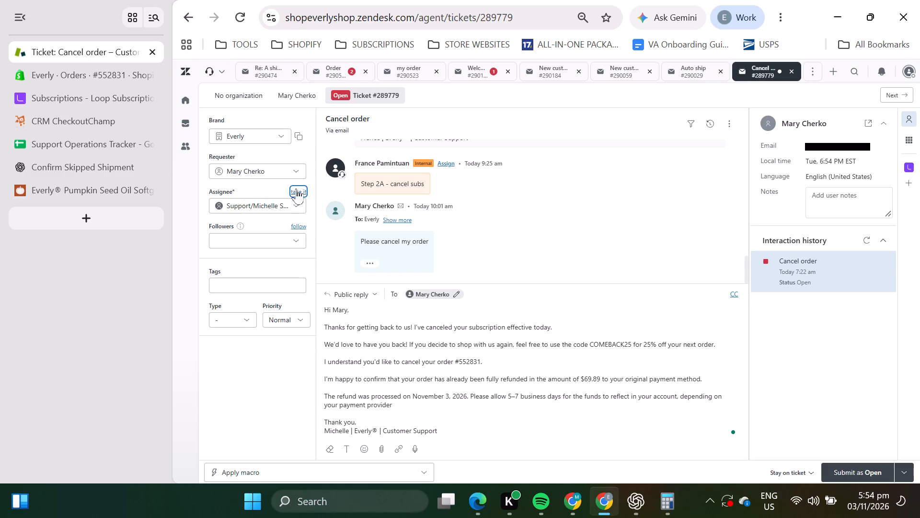
double_click(296, 188)
left_click(448, 306)
left_click(468, 354)
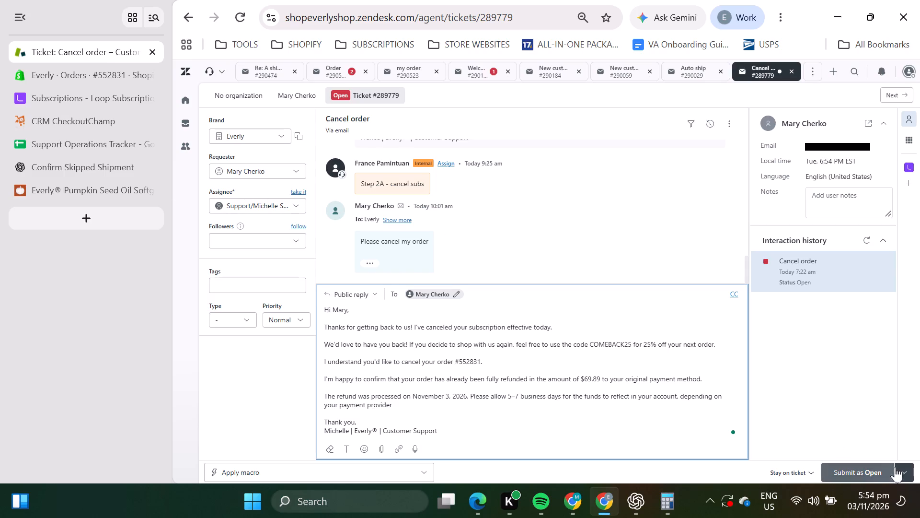
Submit the public reply on ticket #289779 with the status Solved.
left_click(903, 468)
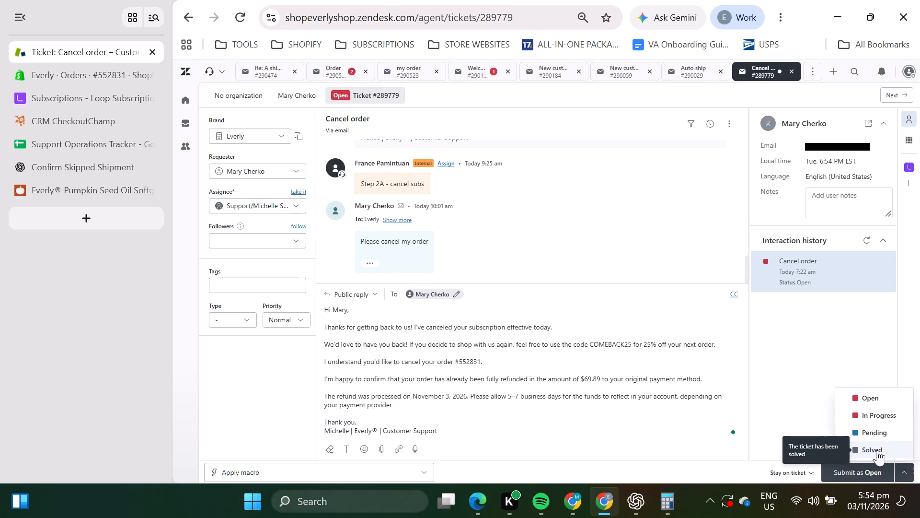
left_click(877, 450)
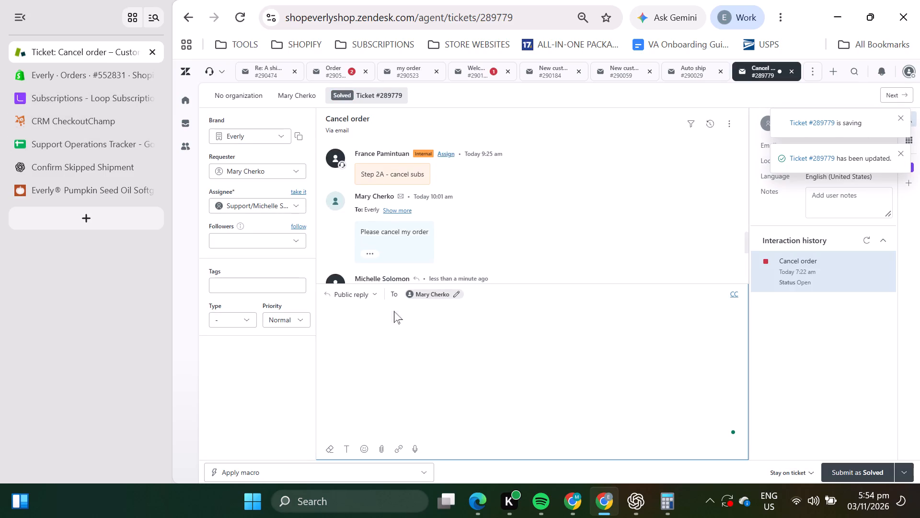
Switch the ticket composer to an internal note and enter "Complete cancelation steps:" as its text.
left_click(337, 385)
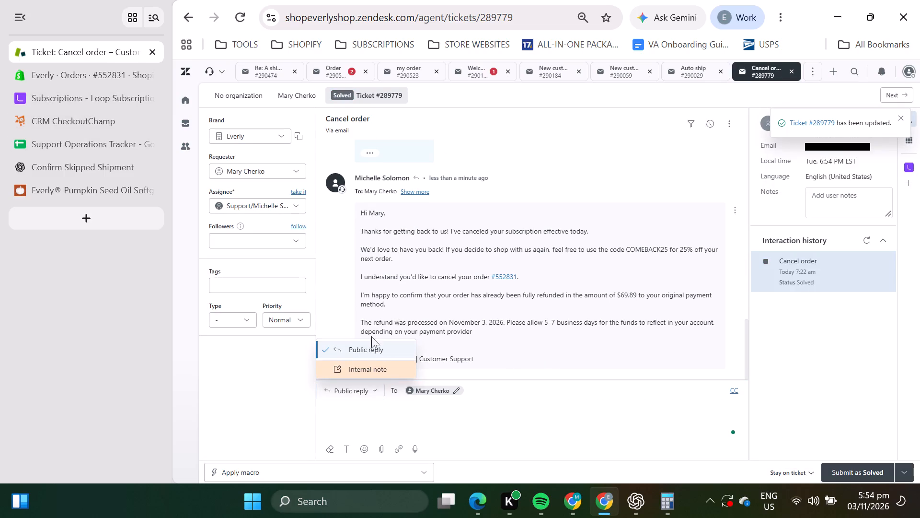
left_click(373, 370)
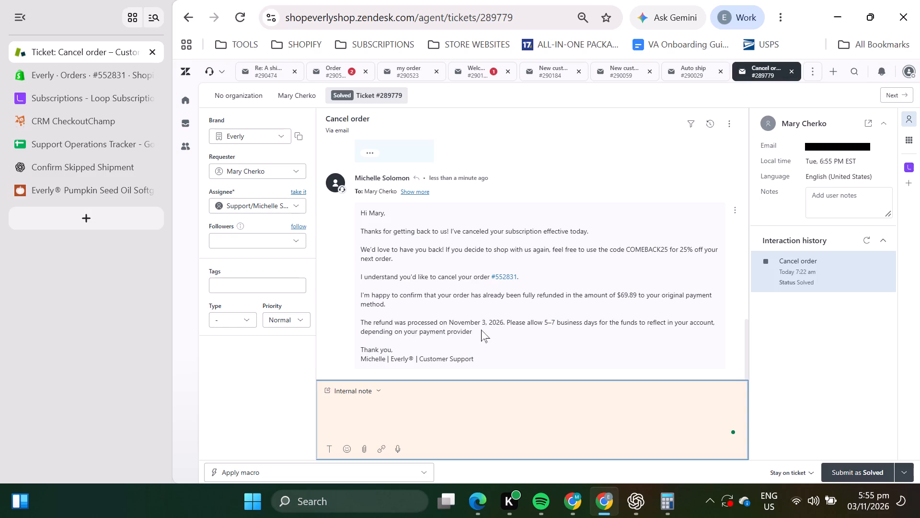
left_click(364, 422)
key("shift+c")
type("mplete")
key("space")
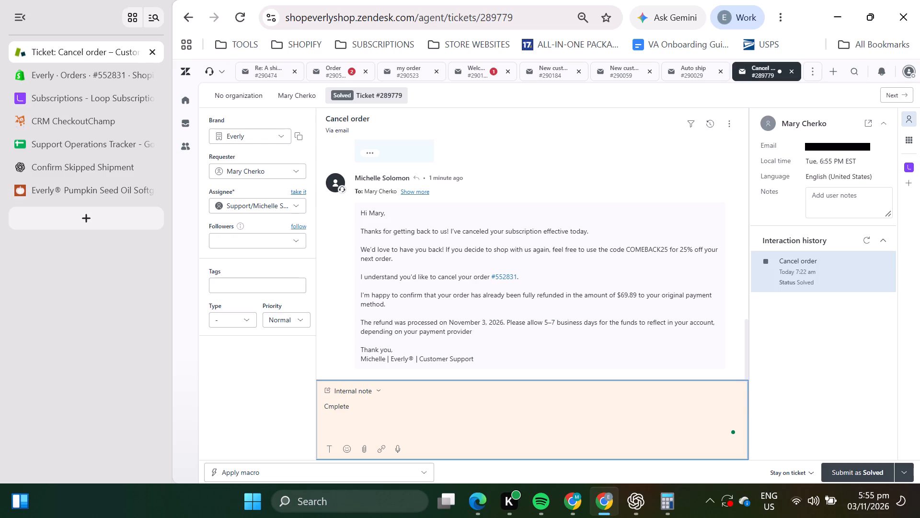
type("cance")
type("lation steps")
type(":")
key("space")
left_click(328, 408)
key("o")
left_click(424, 9)
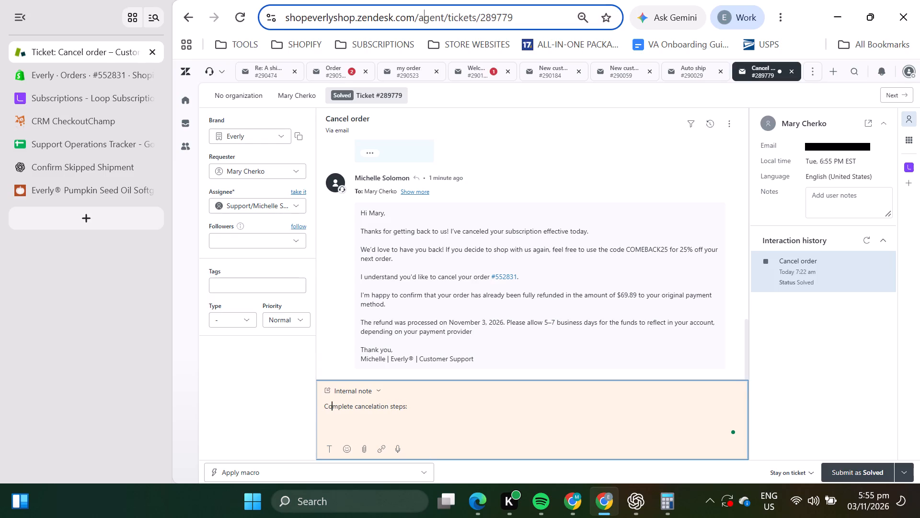
right_click(417, 15)
left_click(488, 146)
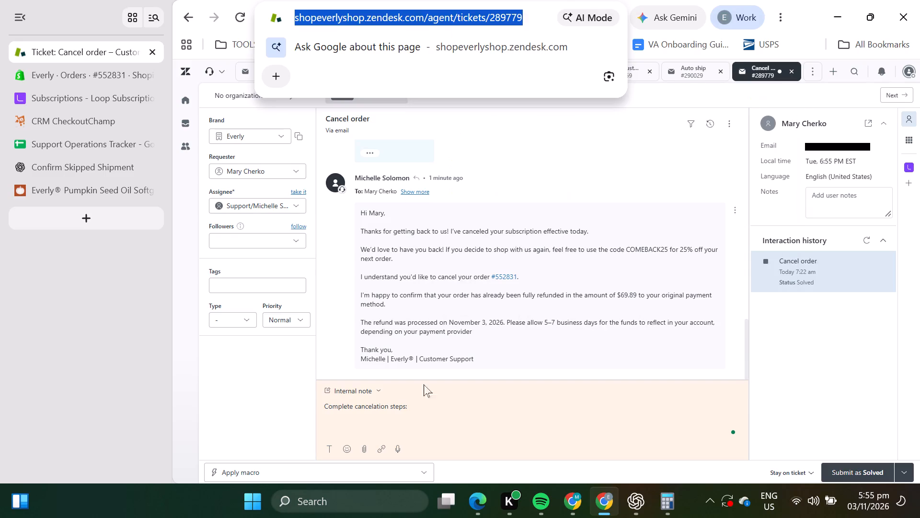
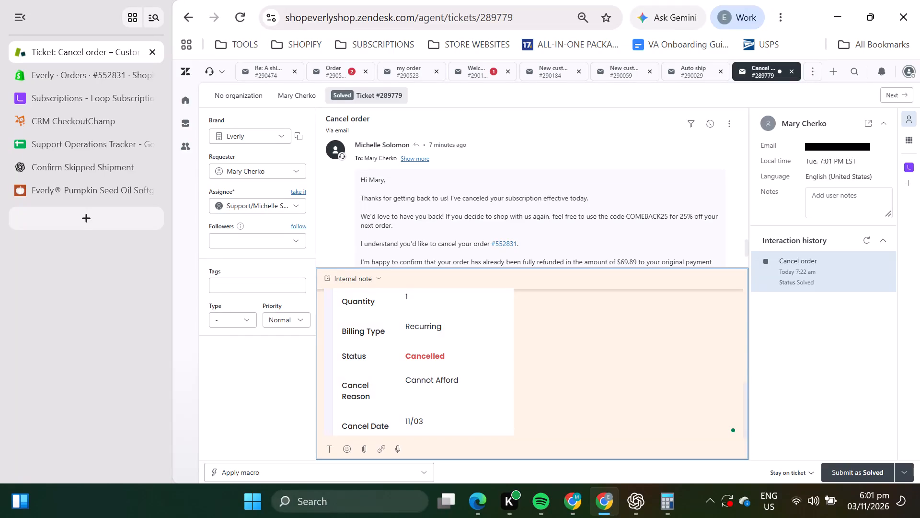
Add three line breaks below the cancelled-subscription screenshot in the internal note.
key("Return")
key("Return")
key("Return")
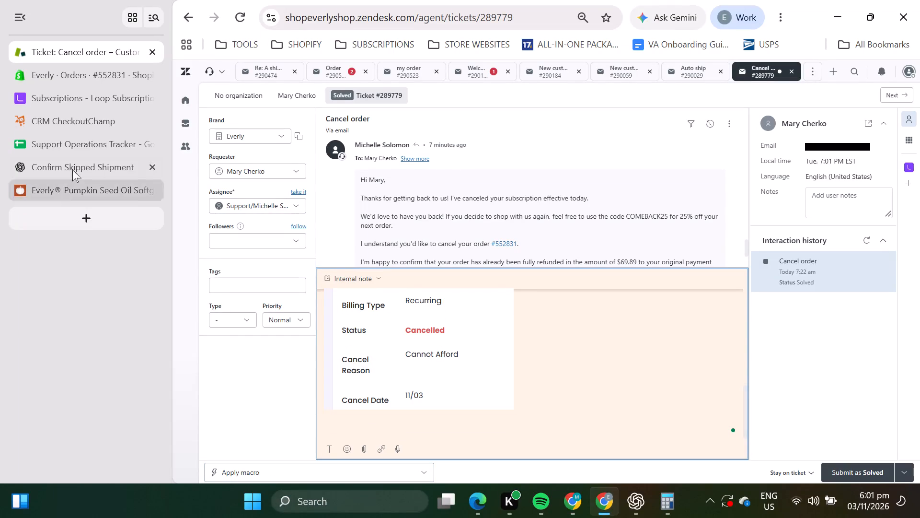
left_click(63, 76)
left_click(555, 234)
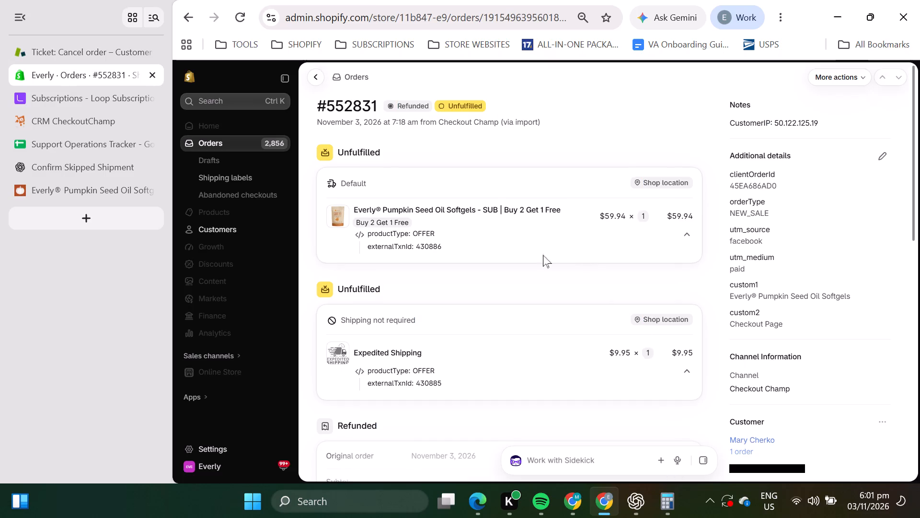
scroll(540, 263, "down", 5)
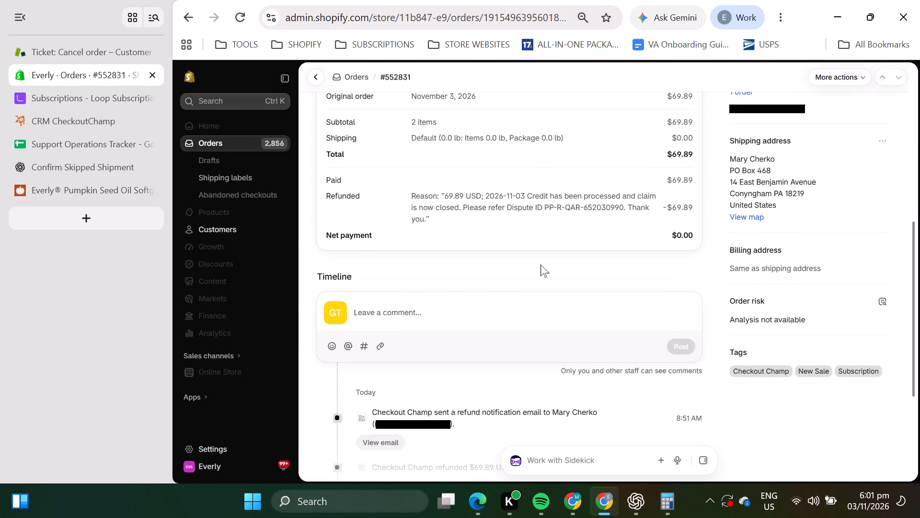
scroll(540, 264, "up", 1)
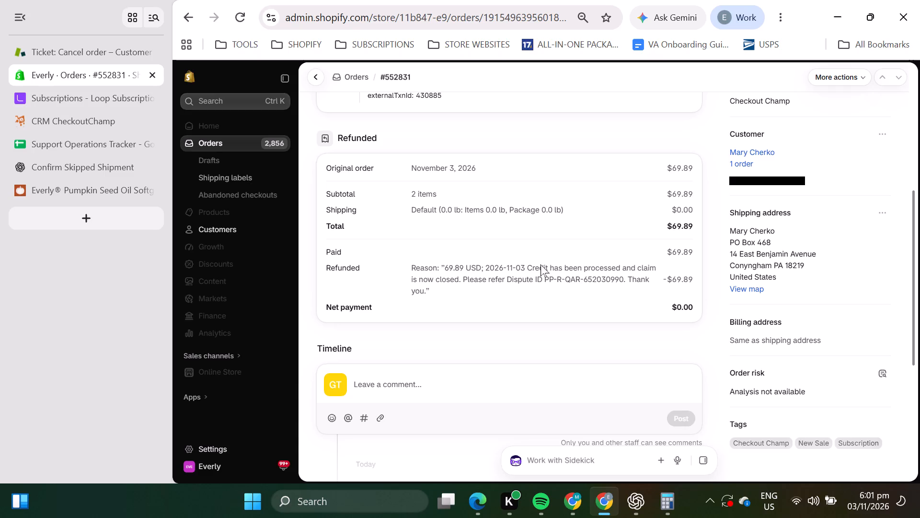
key("super+s")
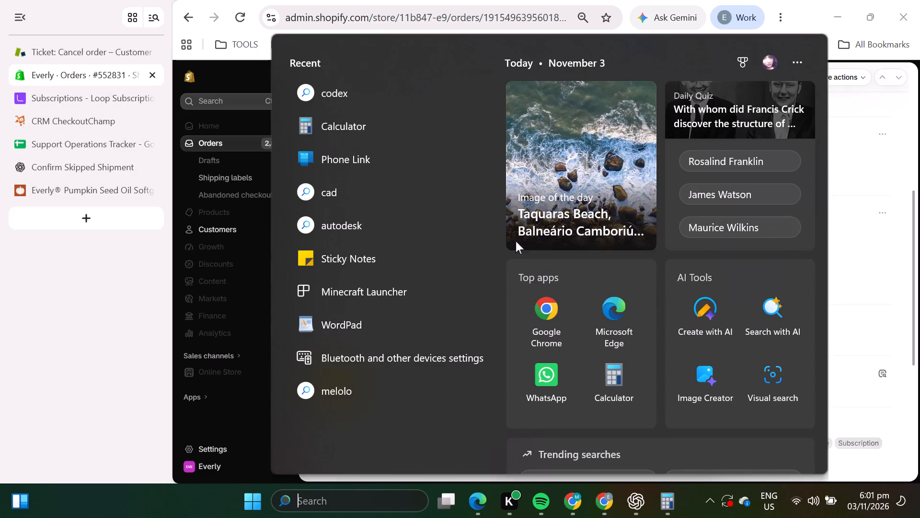
left_click(869, 102)
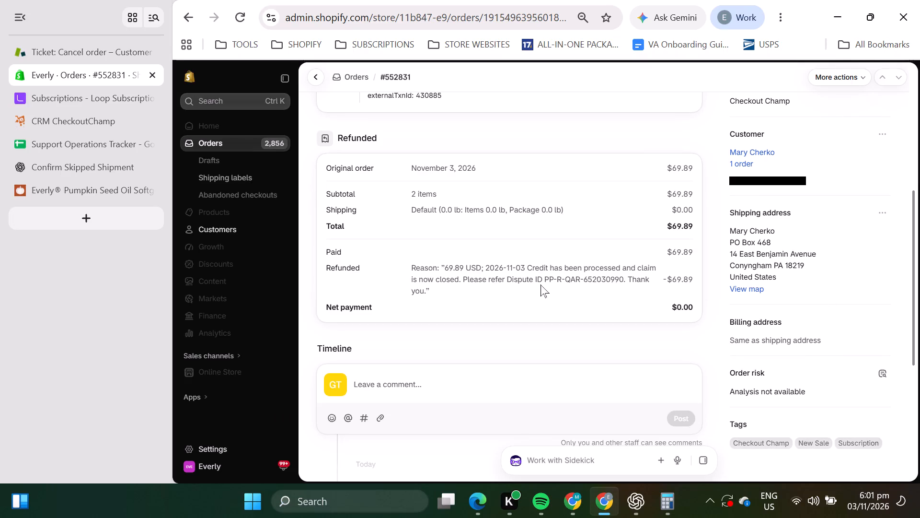
key("shift+super+s")
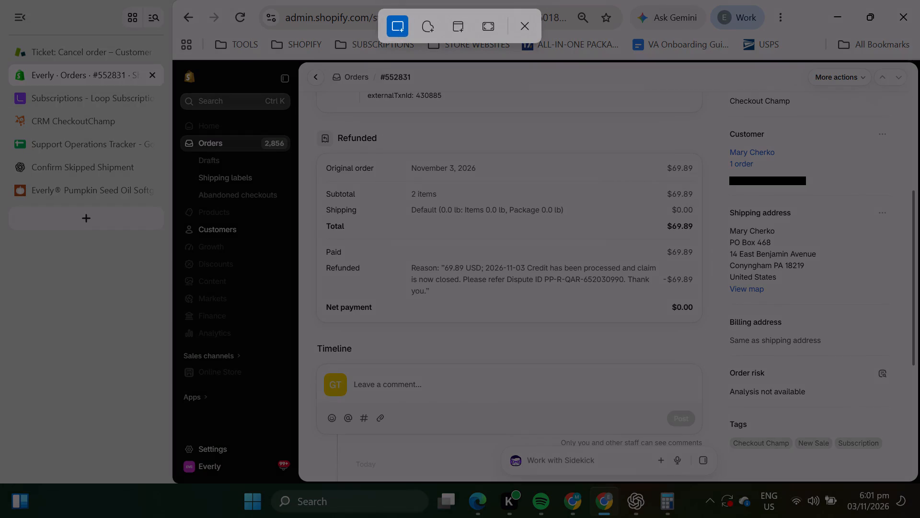
left_click_drag(316, 121, 696, 351)
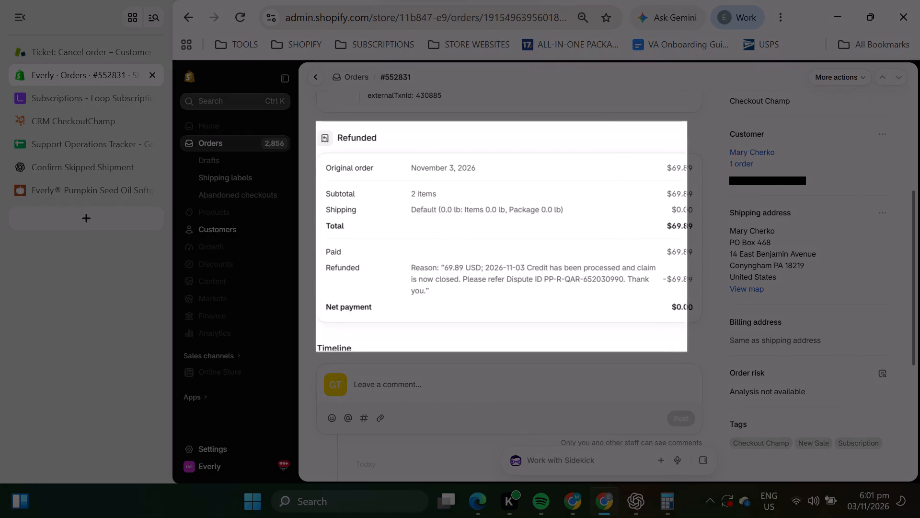
left_click_drag(696, 351, 705, 319)
left_click(90, 39)
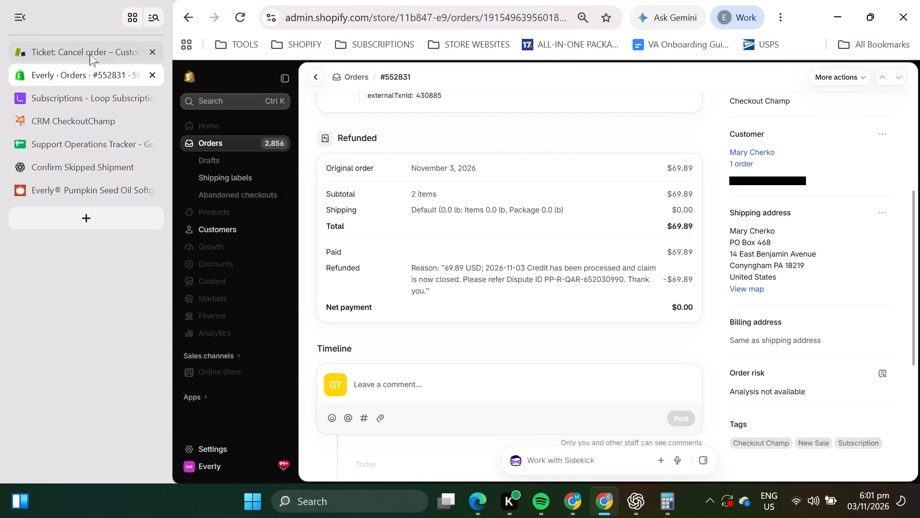
left_click(81, 39)
left_click(88, 48)
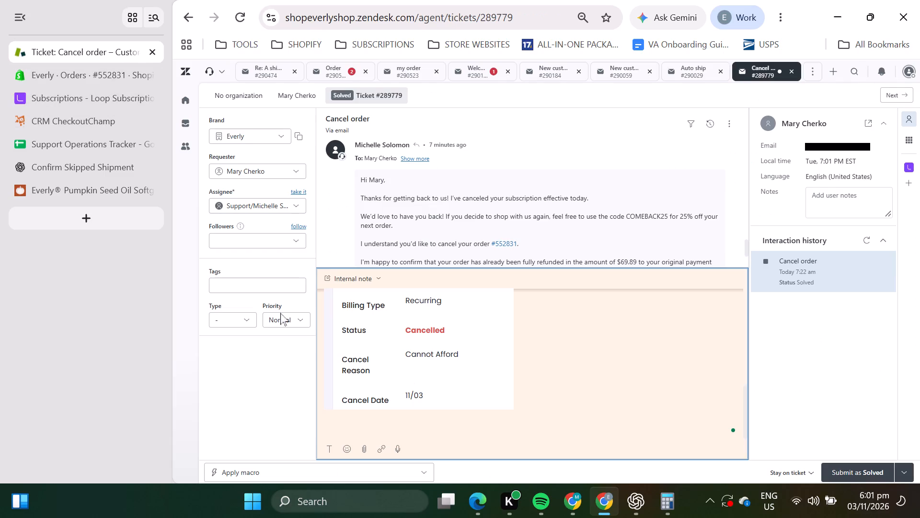
right_click(343, 435)
left_click(429, 269)
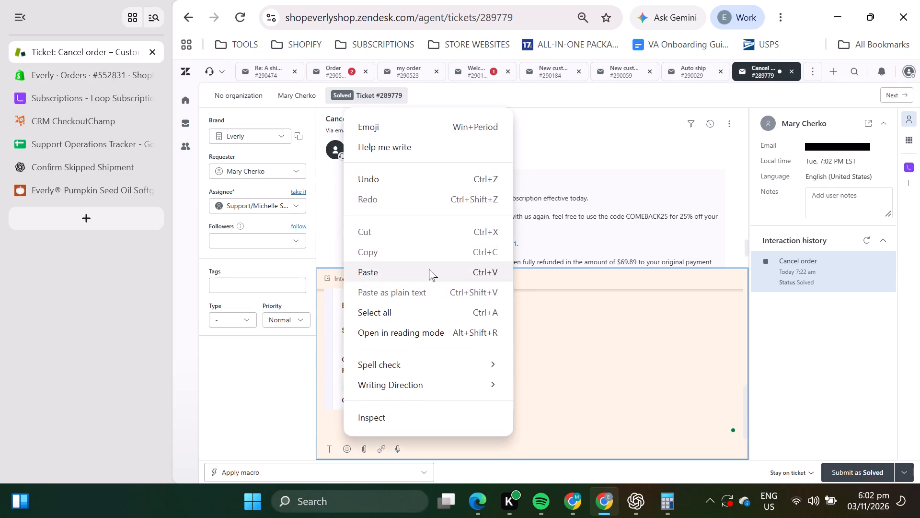
left_click(866, 470)
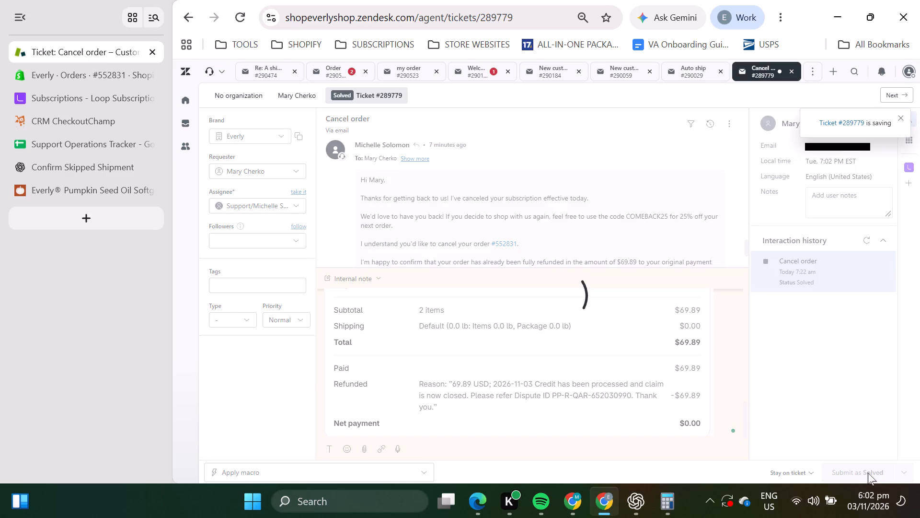
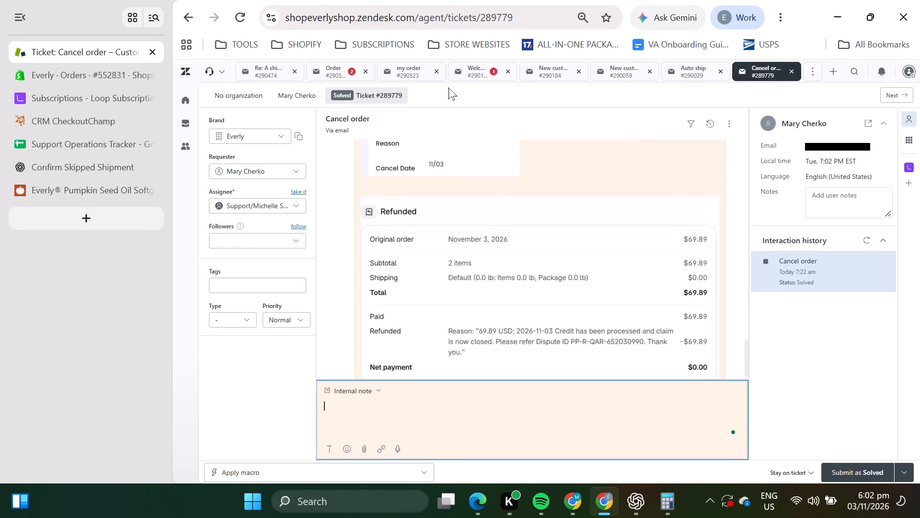
scroll(506, 253, "up", 3)
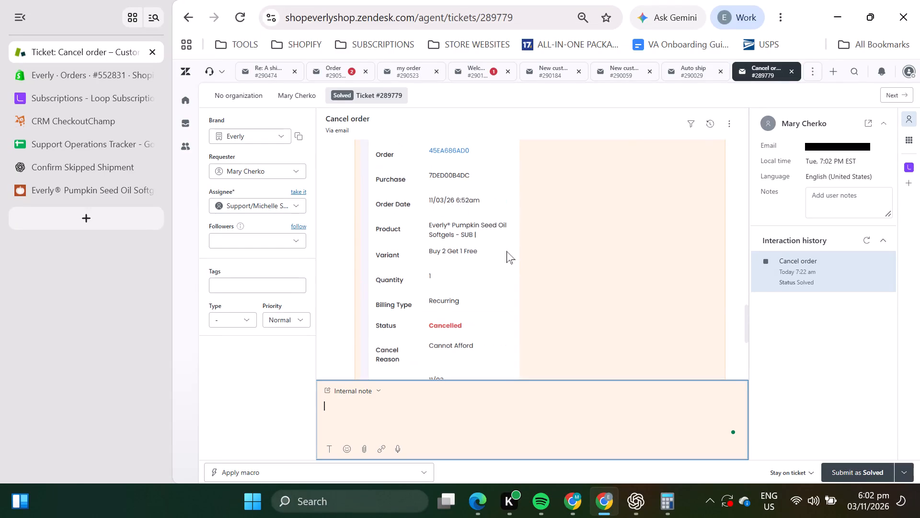
scroll(655, 304, "up", 3)
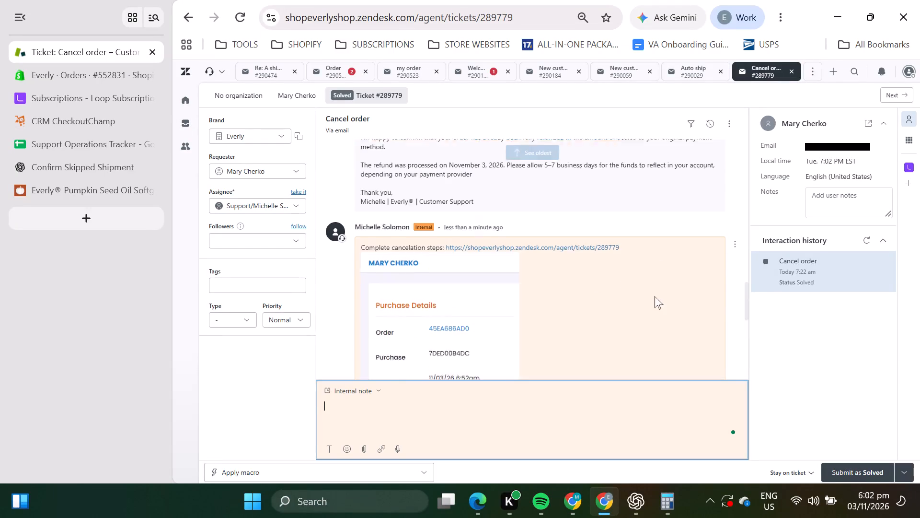
scroll(655, 296, "up", 3)
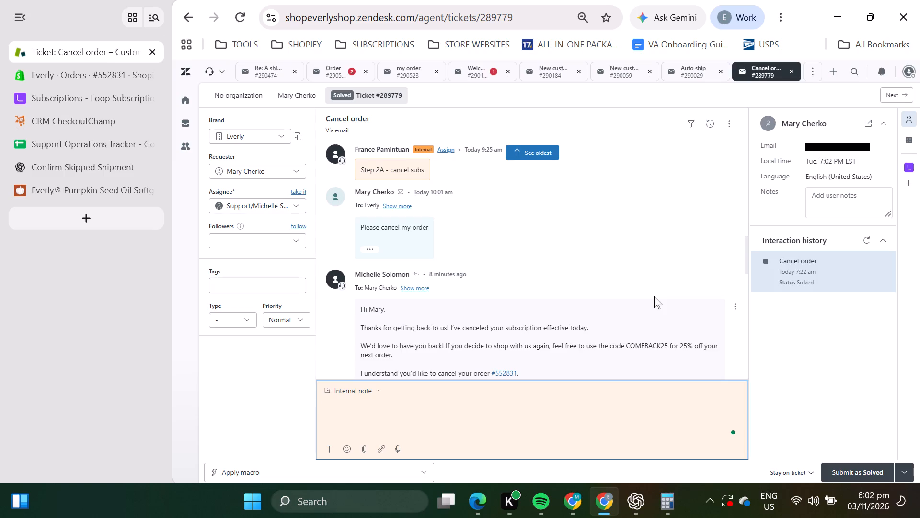
left_click(189, 124)
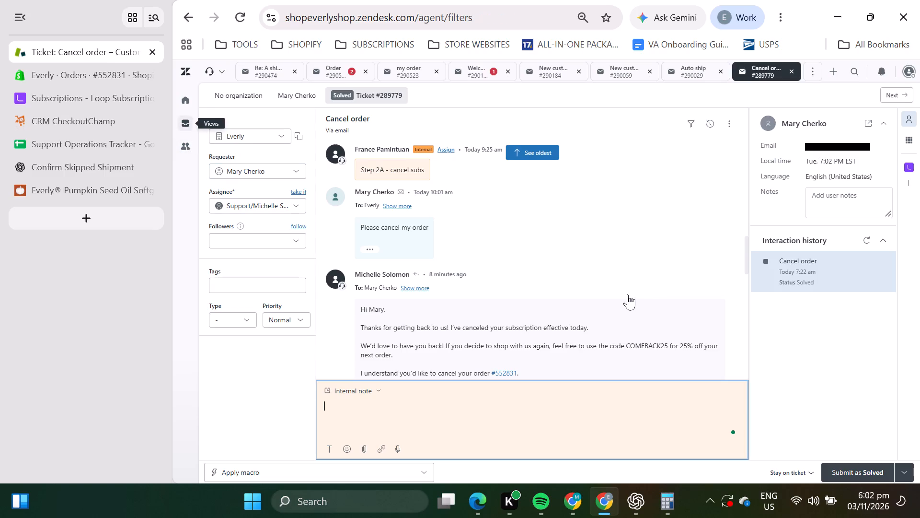